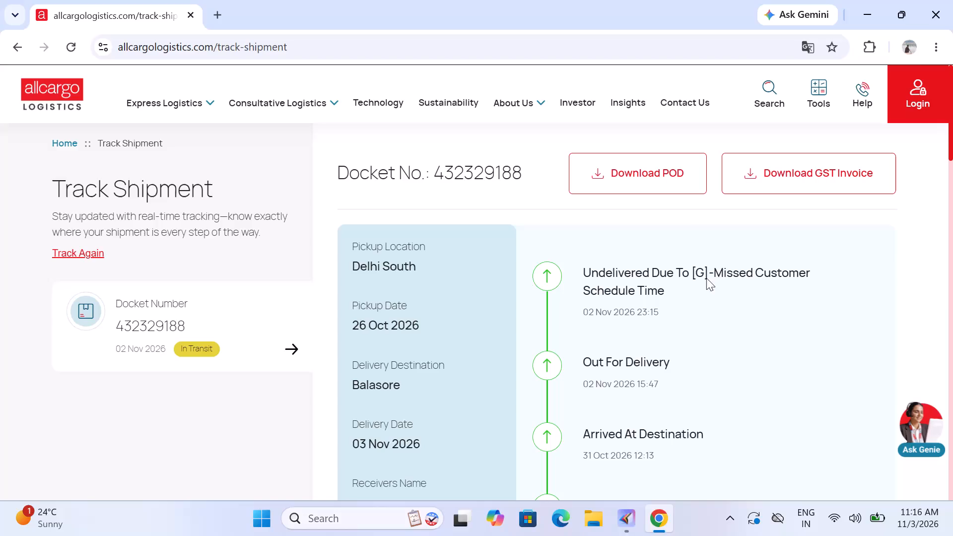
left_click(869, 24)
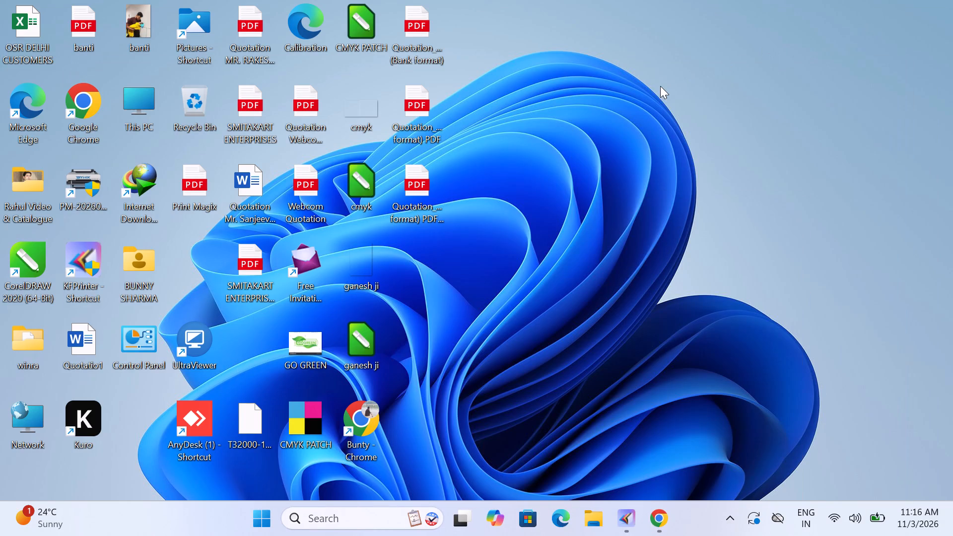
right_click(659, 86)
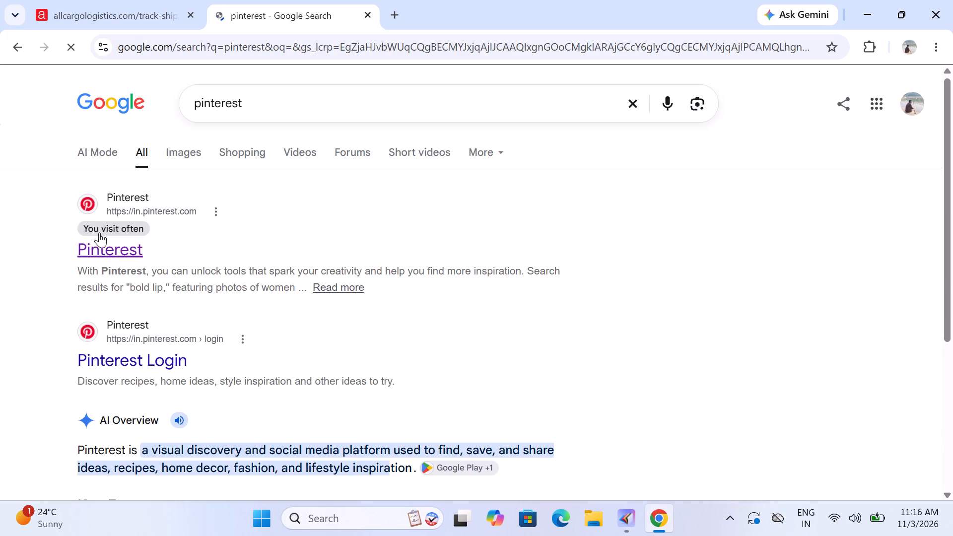
left_click(103, 254)
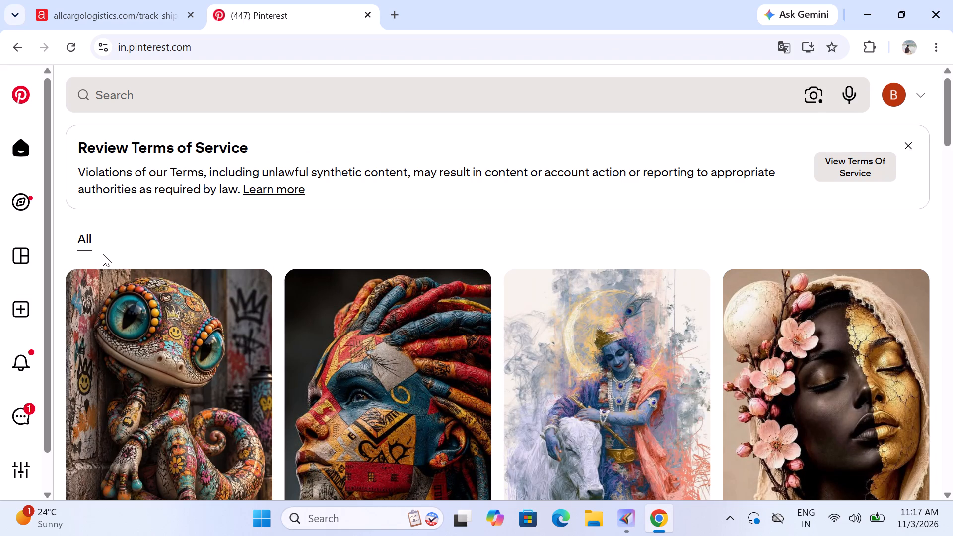
Search Pinterest for "7 horse".
left_click(274, 109)
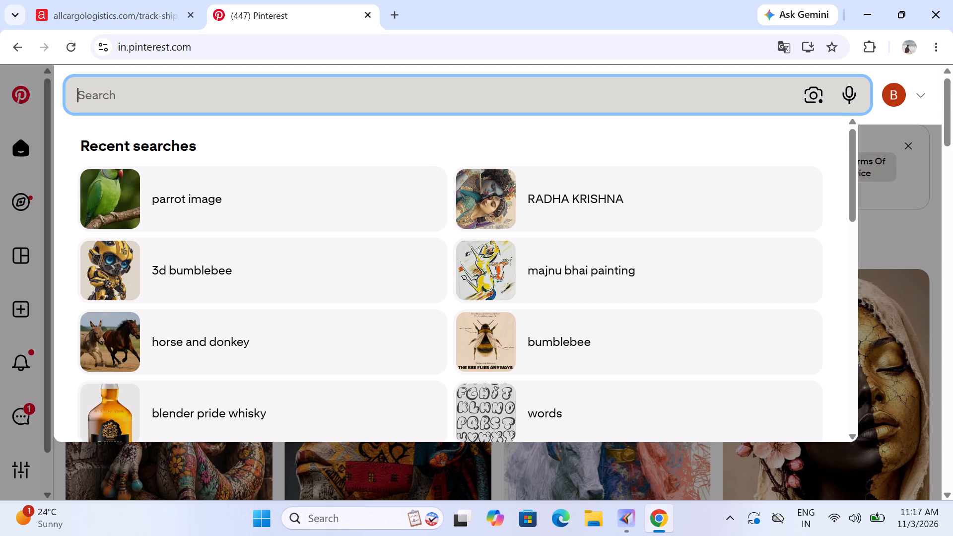
type("7 horse")
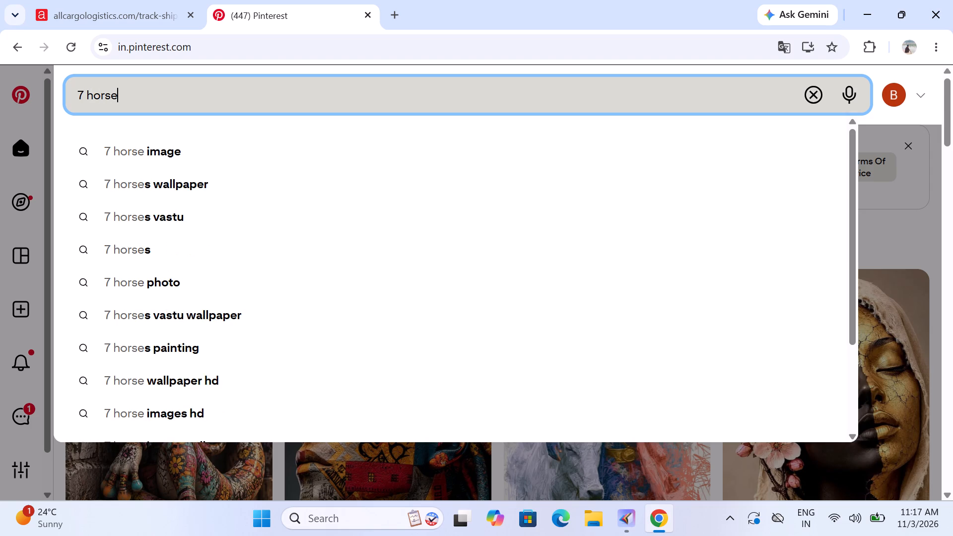
key("Return")
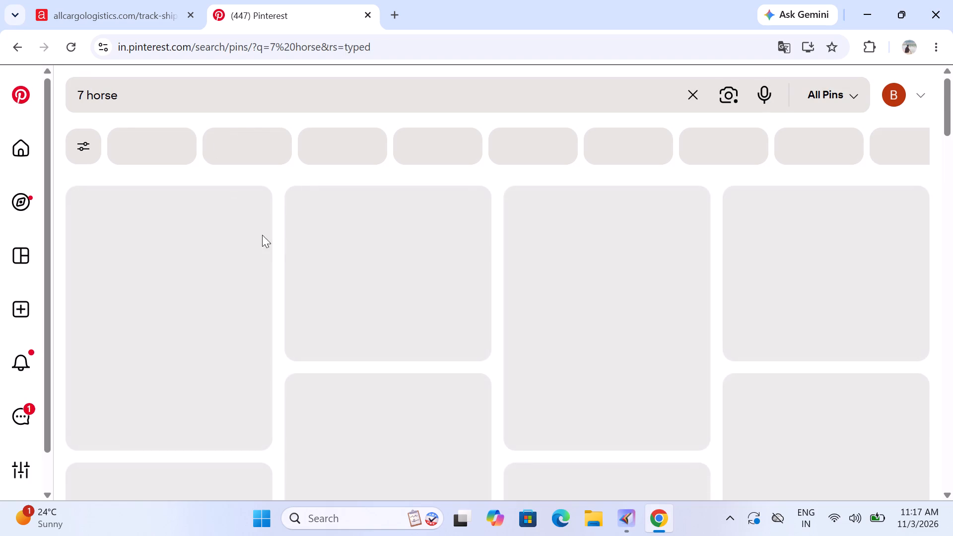
Look through the 7 horse results for a suitable picture of seven running horses.
scroll(282, 250, "down", 1)
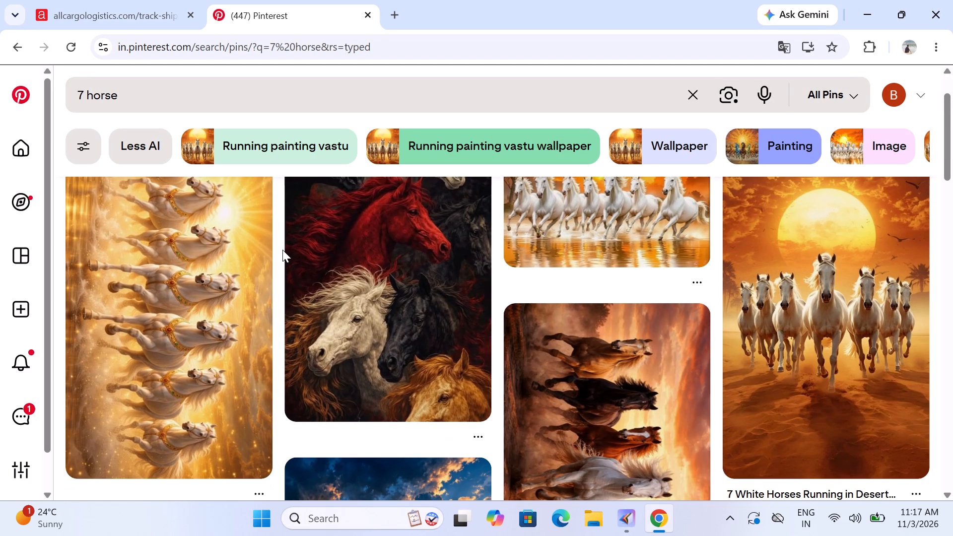
scroll(282, 250, "down", 3)
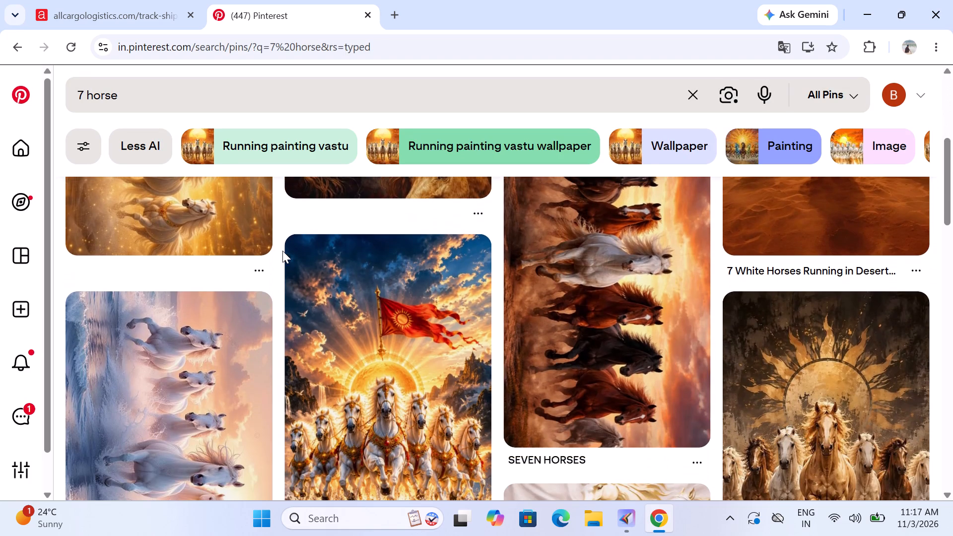
scroll(279, 246, "down", 2)
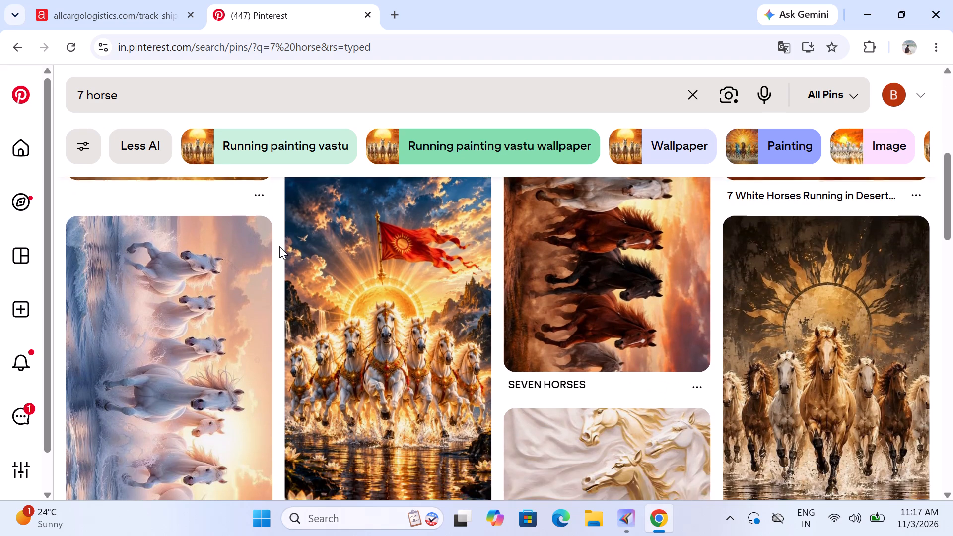
scroll(279, 246, "down", 3)
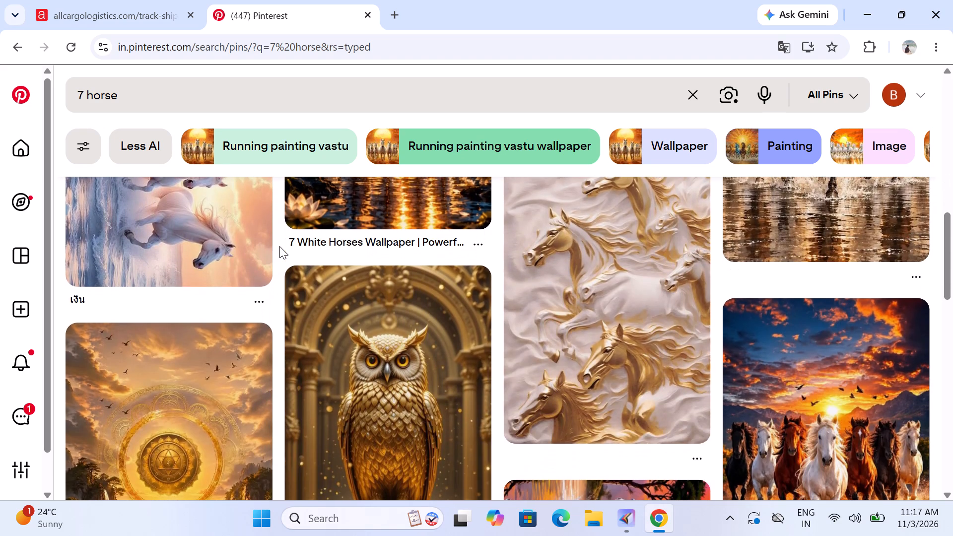
scroll(279, 246, "down", 3)
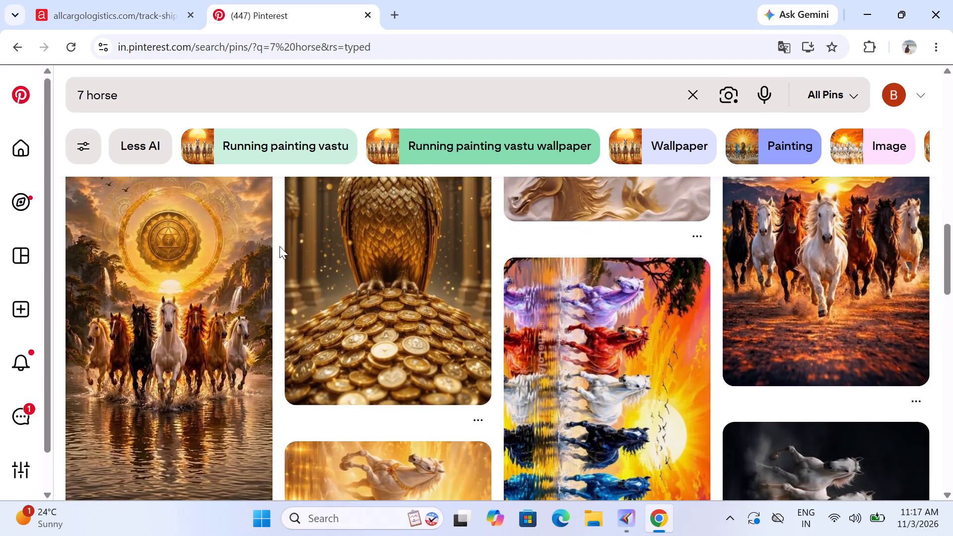
scroll(279, 246, "down", 5)
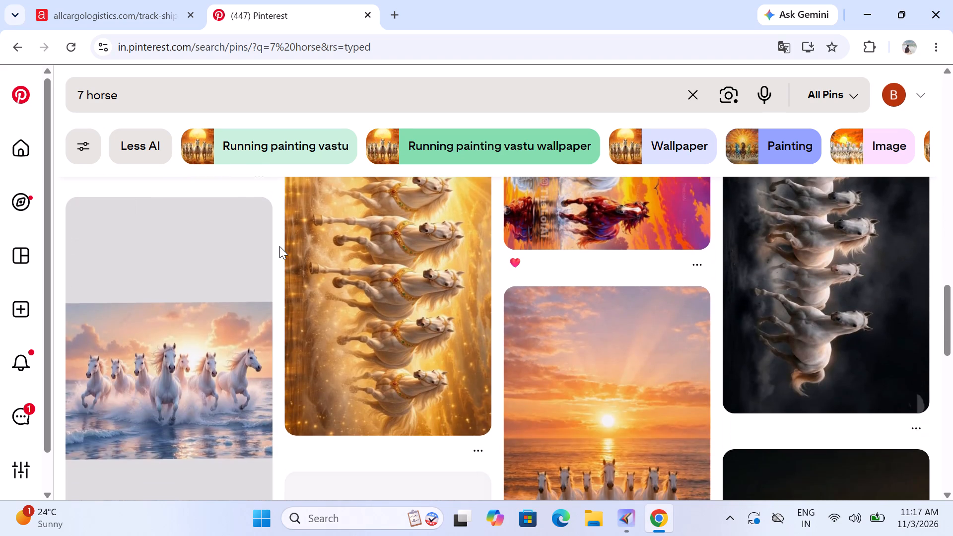
scroll(279, 246, "up", 2)
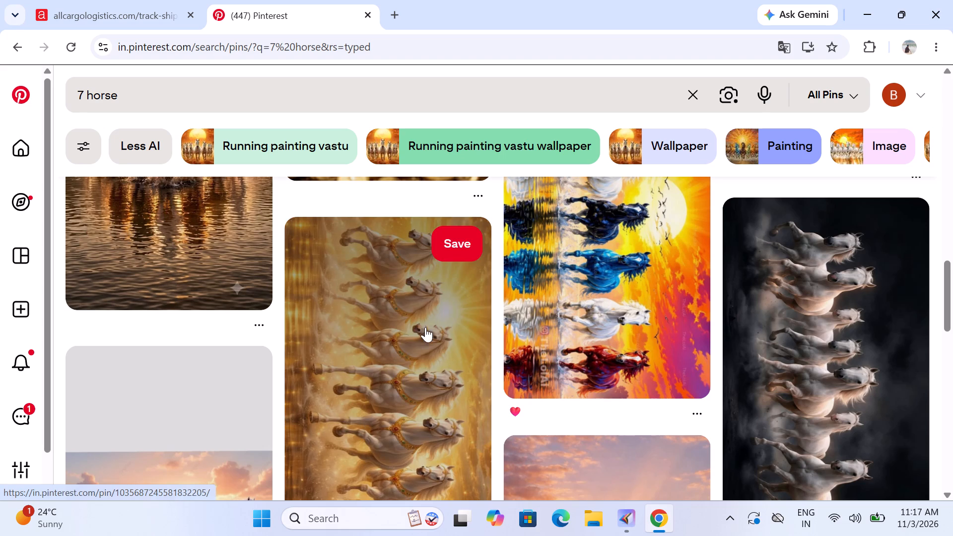
scroll(440, 436, "down", 1)
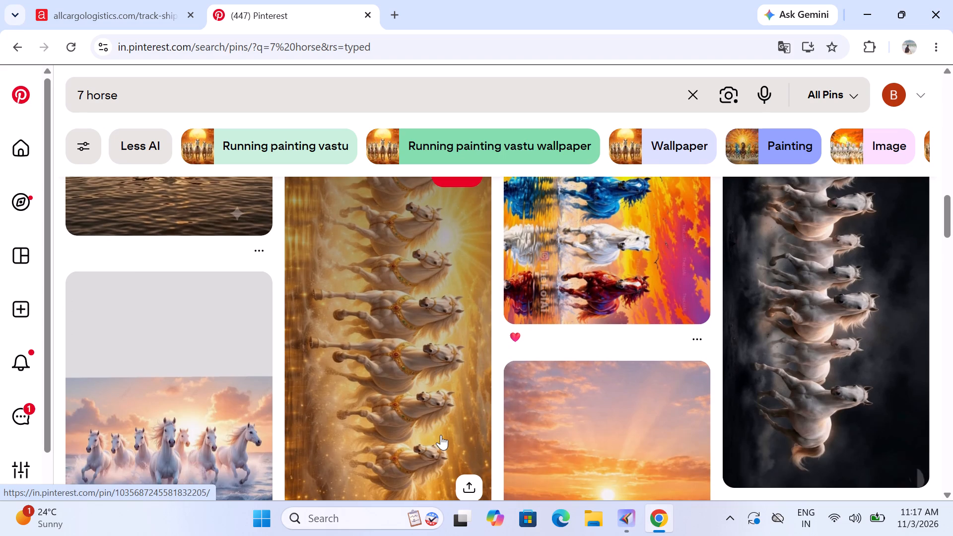
scroll(441, 435, "down", 1)
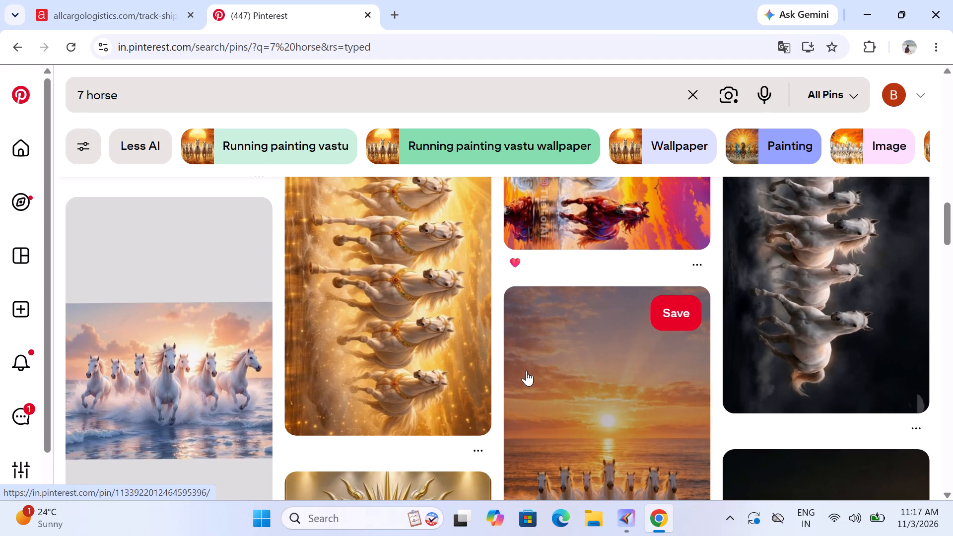
scroll(501, 369, "down", 4)
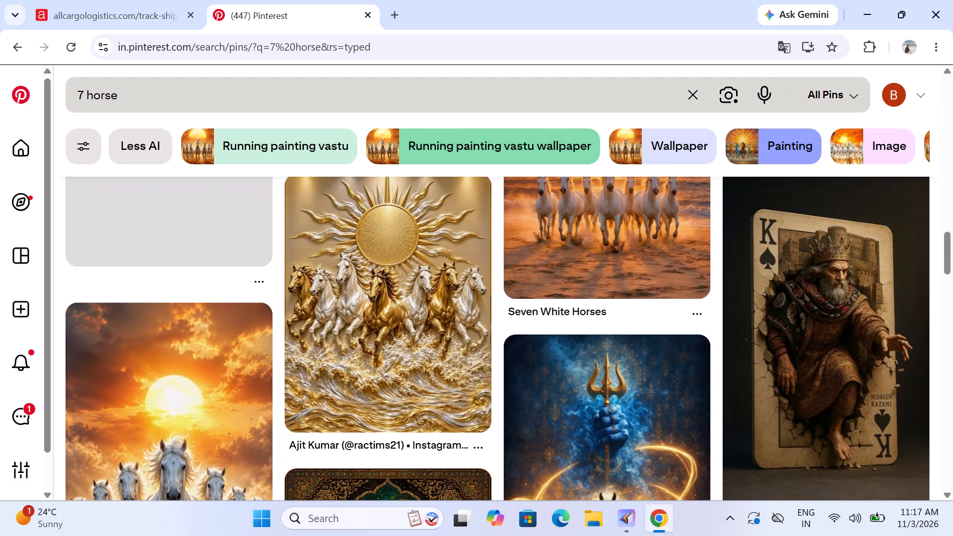
scroll(498, 357, "down", 6)
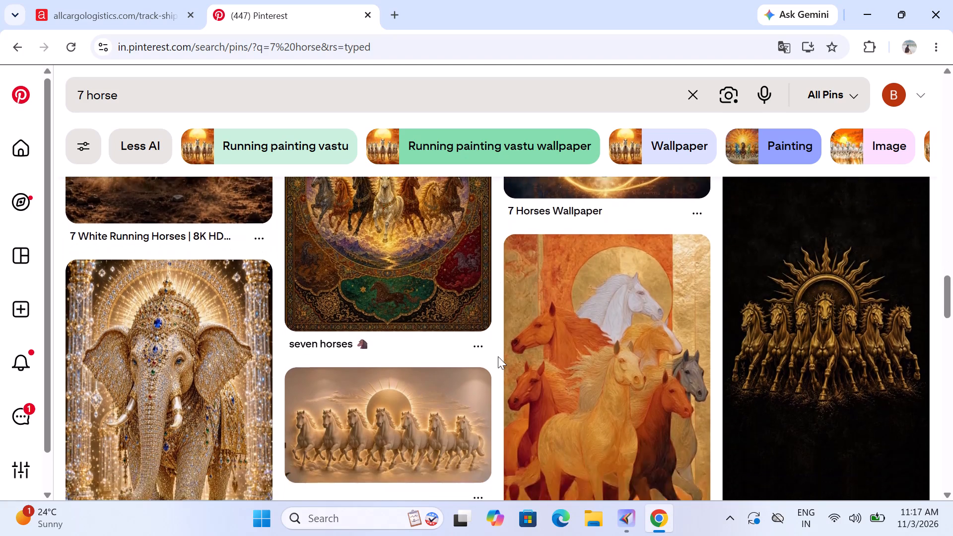
scroll(498, 356, "down", 1)
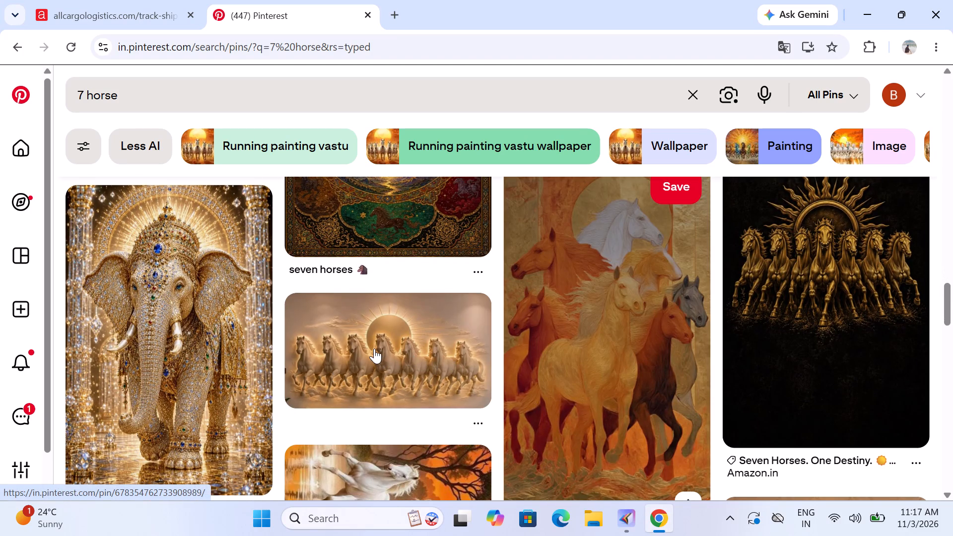
Open the landscape pin of seven glowing cream-gold relief horses running in front of a rising sun.
left_click(370, 333)
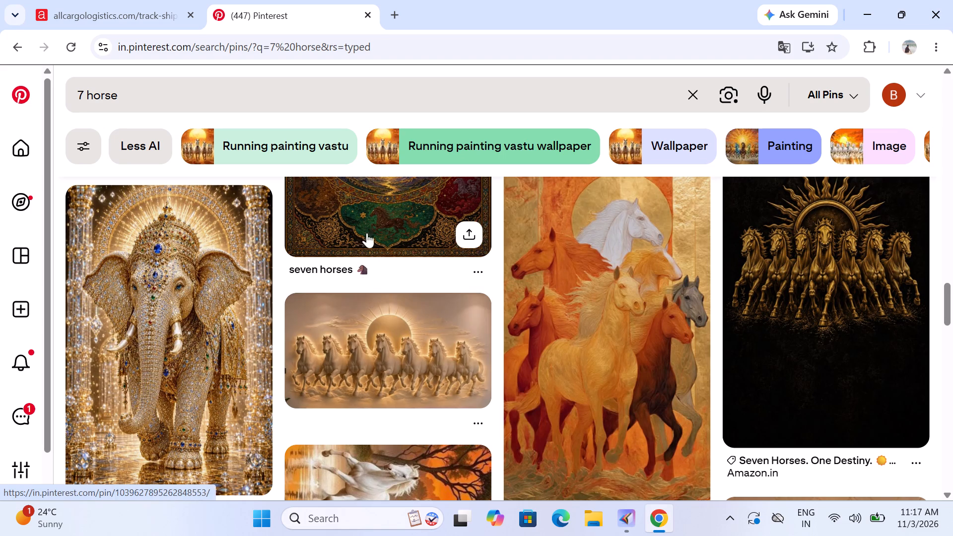
left_click(374, 316)
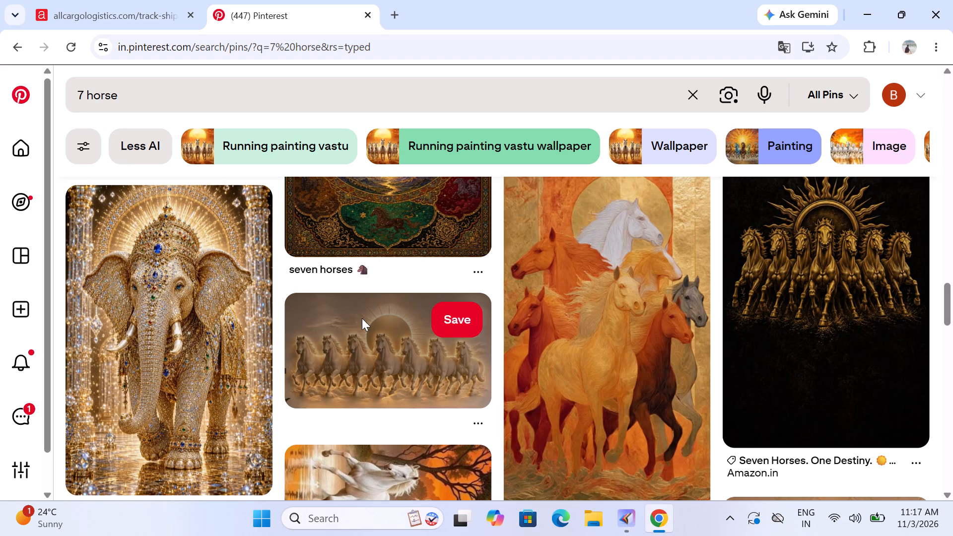
left_click(389, 337)
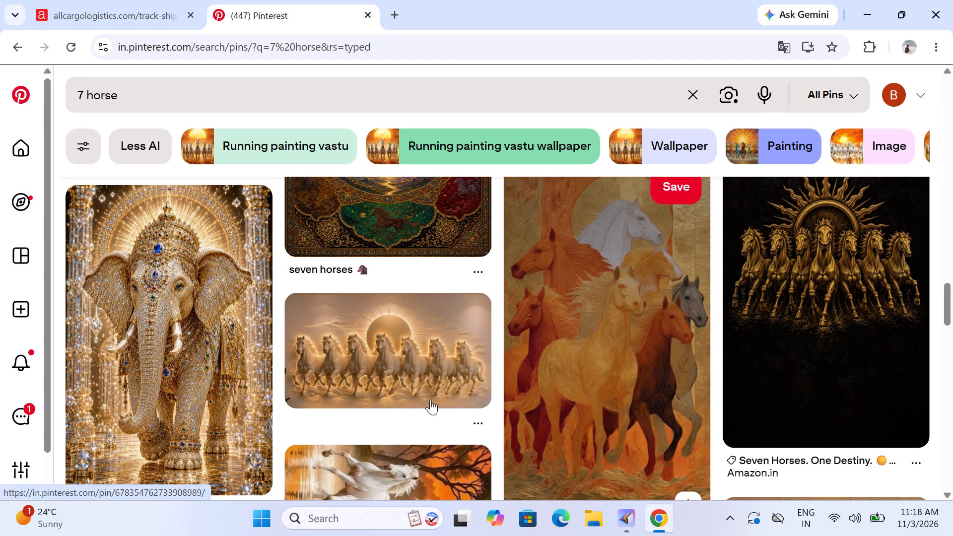
left_click(377, 371)
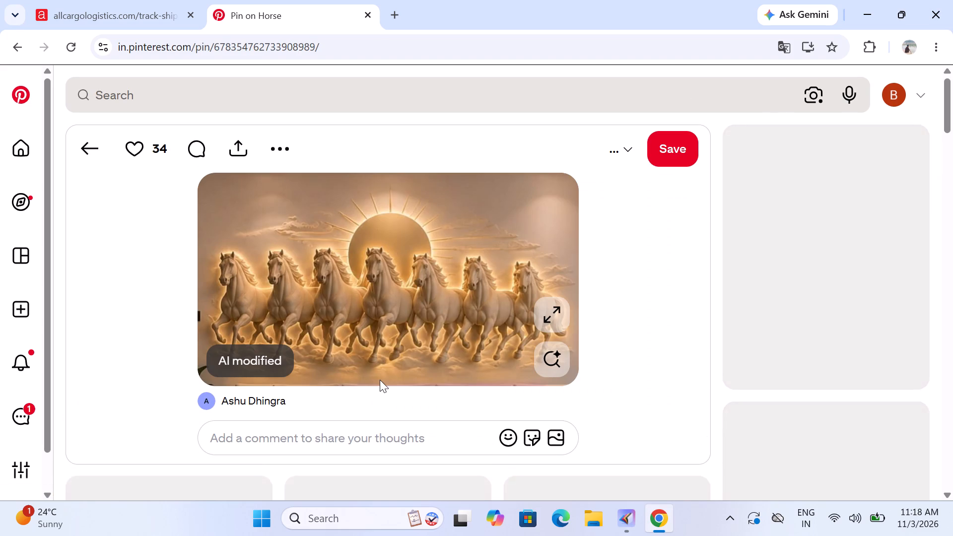
Look through the related pins below the opened seven horses pin for an alternative seven running horses artwork.
scroll(369, 240, "up", 3)
scroll(369, 240, "down", 2)
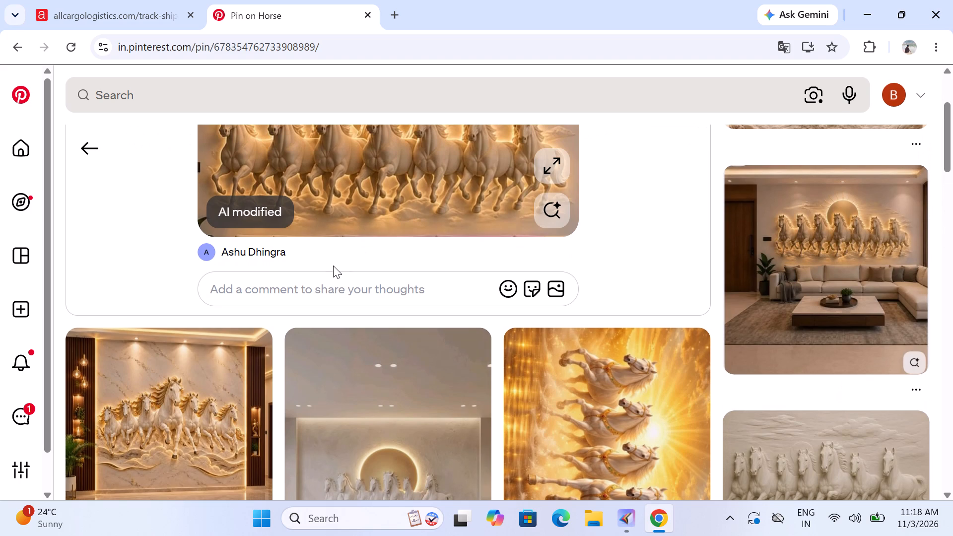
scroll(333, 266, "down", 1)
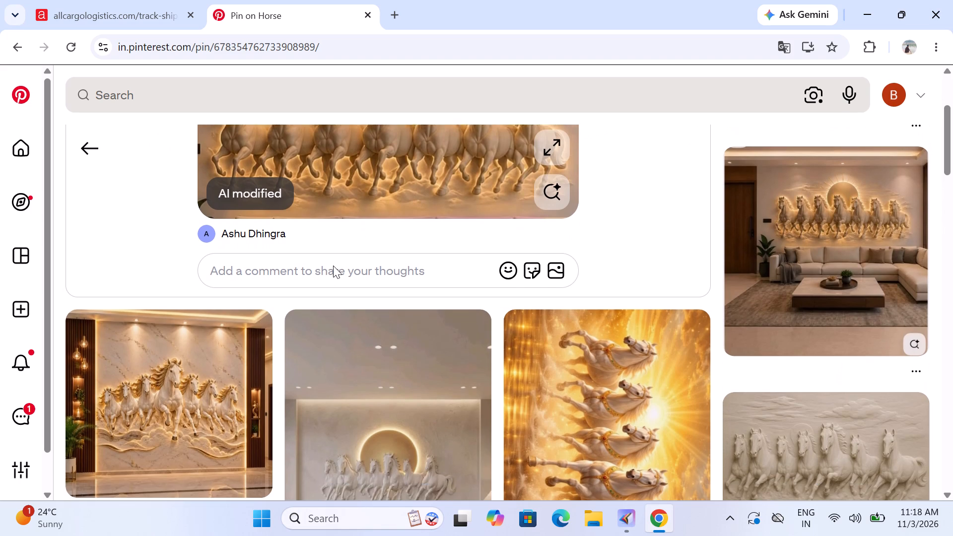
scroll(341, 276, "down", 2)
scroll(348, 335, "down", 2)
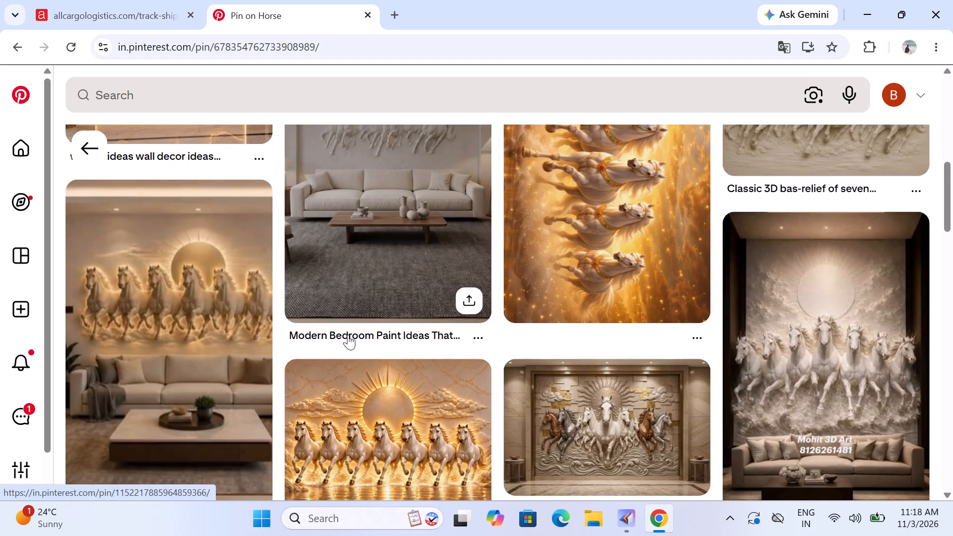
scroll(348, 335, "down", 6)
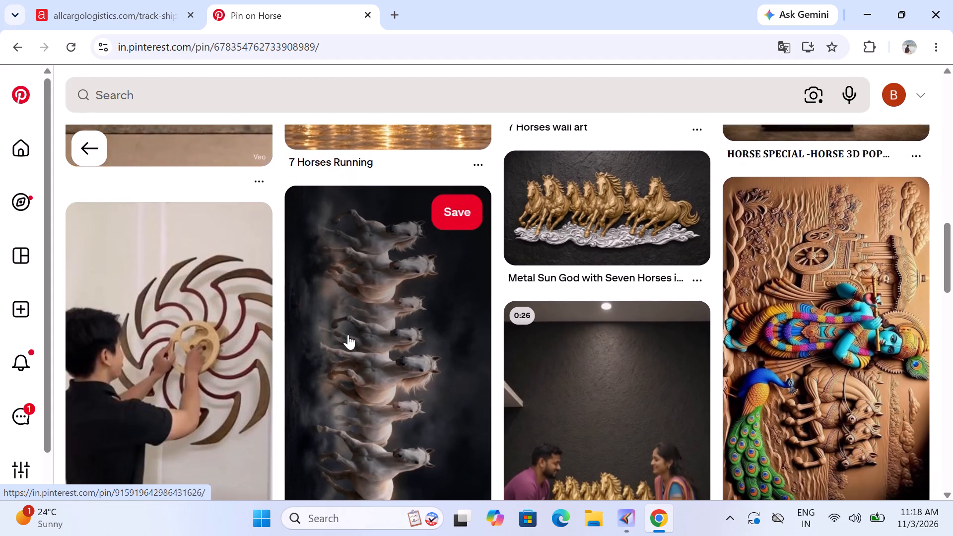
scroll(348, 335, "down", 7)
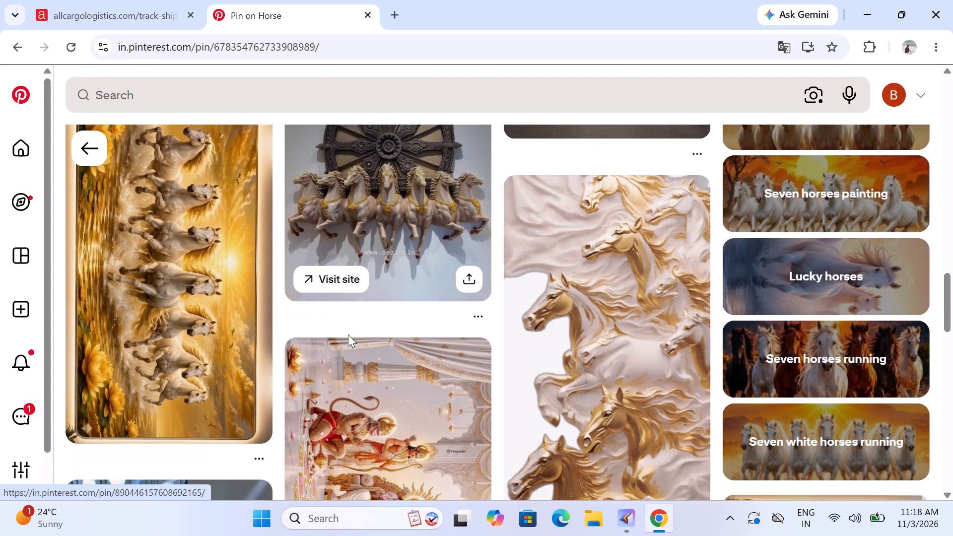
scroll(348, 335, "down", 6)
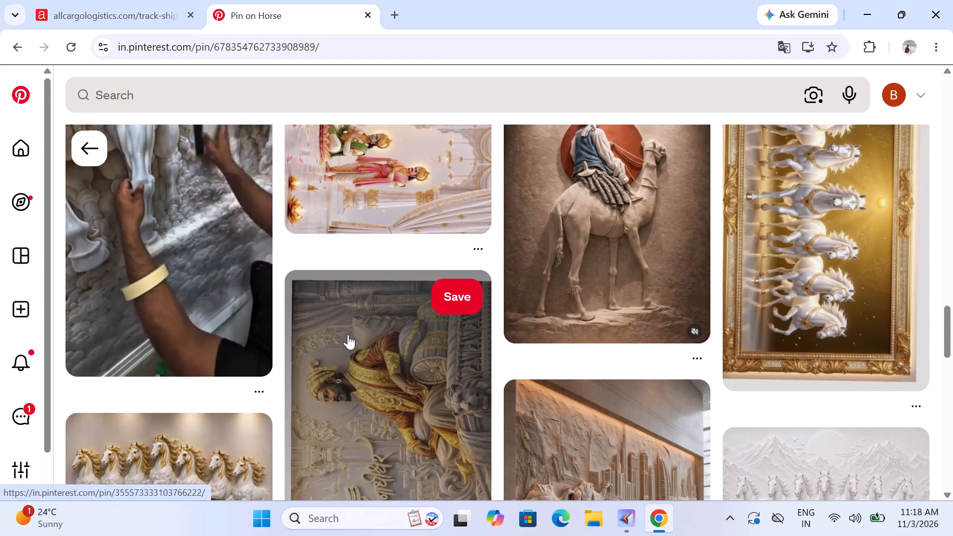
scroll(348, 335, "down", 4)
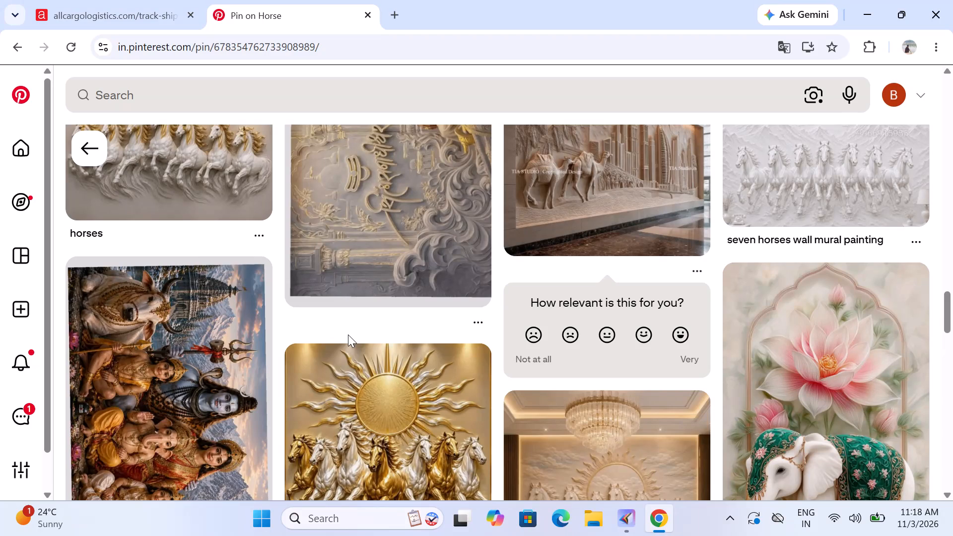
scroll(348, 342, "down", 3)
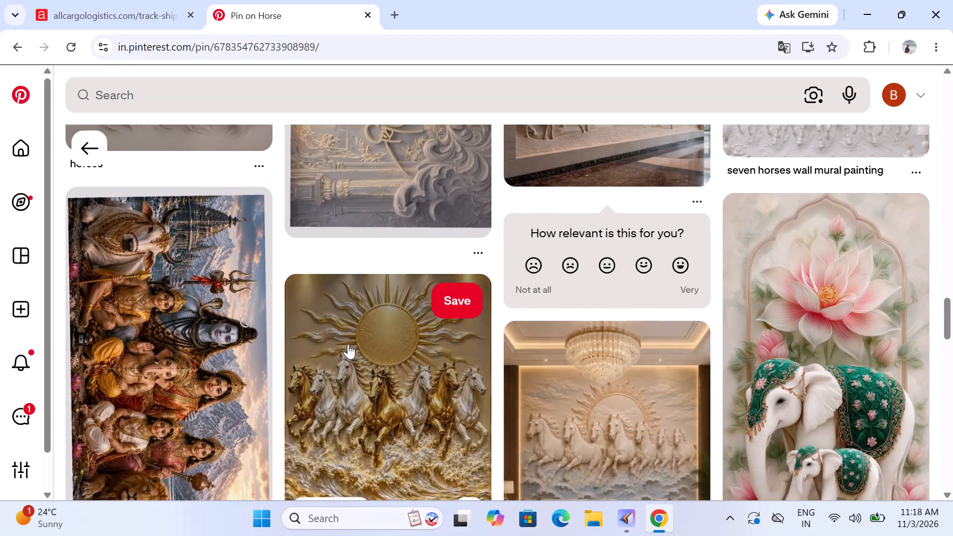
scroll(348, 344, "down", 6)
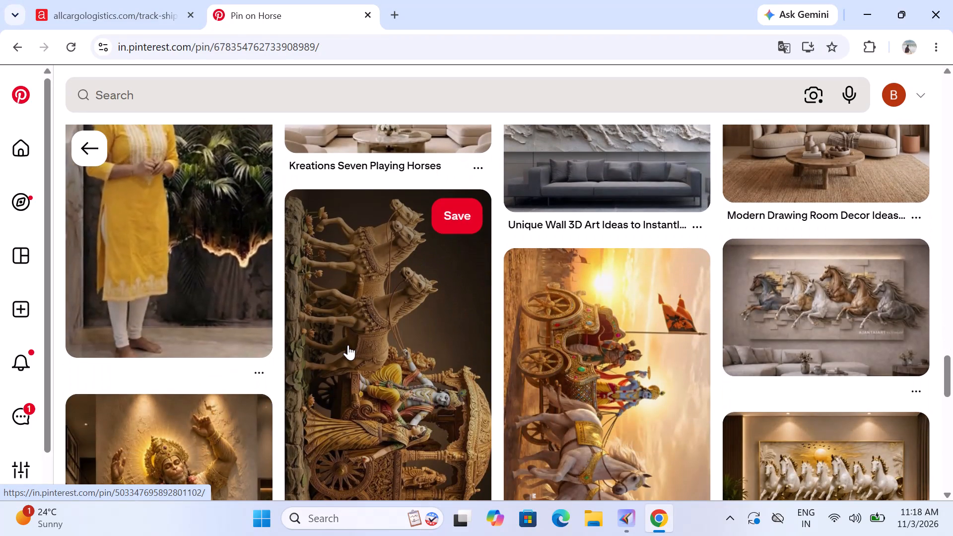
scroll(354, 348, "down", 7)
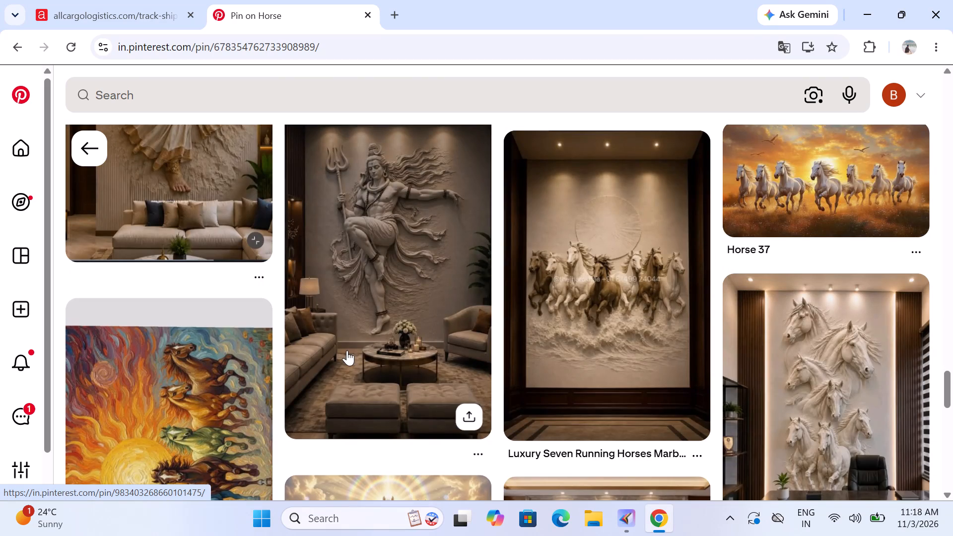
scroll(663, 406, "down", 12)
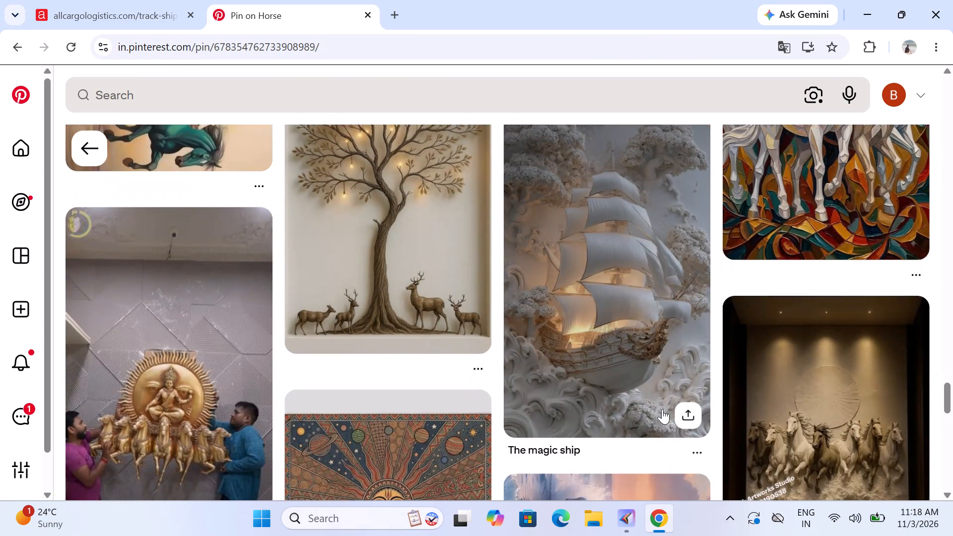
scroll(660, 409, "down", 6)
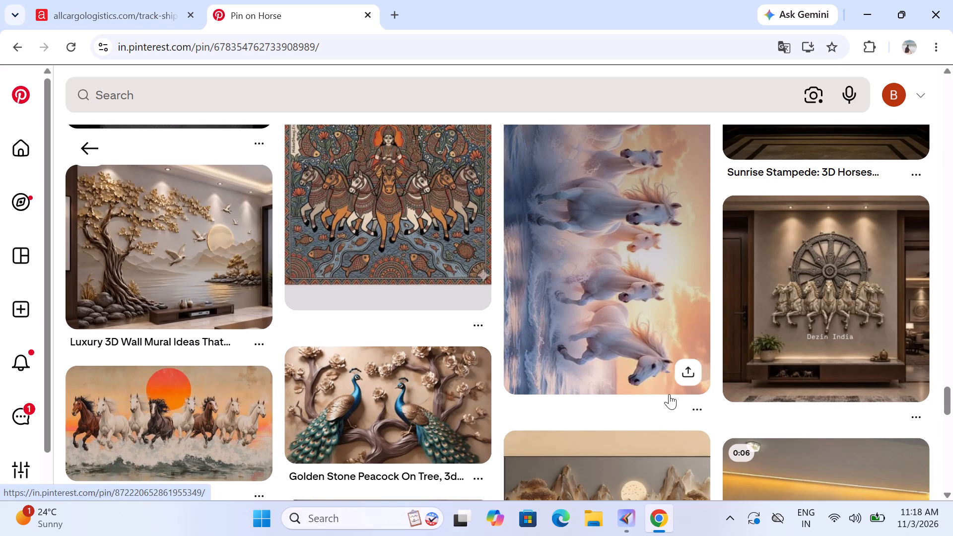
scroll(424, 193, "down", 5)
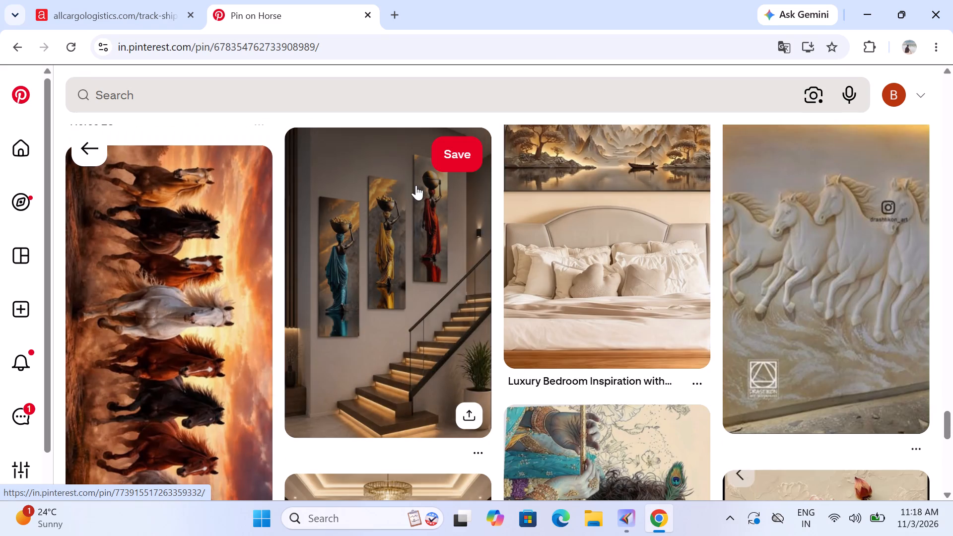
Return to the opened pin of seven glowing relief horses before the rising sun and download its image.
scroll(402, 189, "up", 20)
scroll(402, 189, "up", 5)
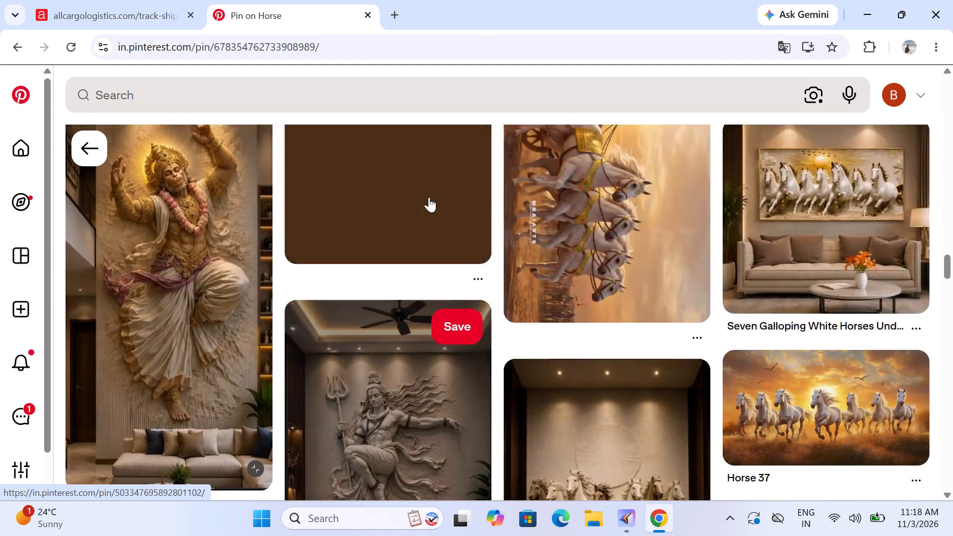
scroll(429, 197, "up", 20)
scroll(429, 197, "up", 14)
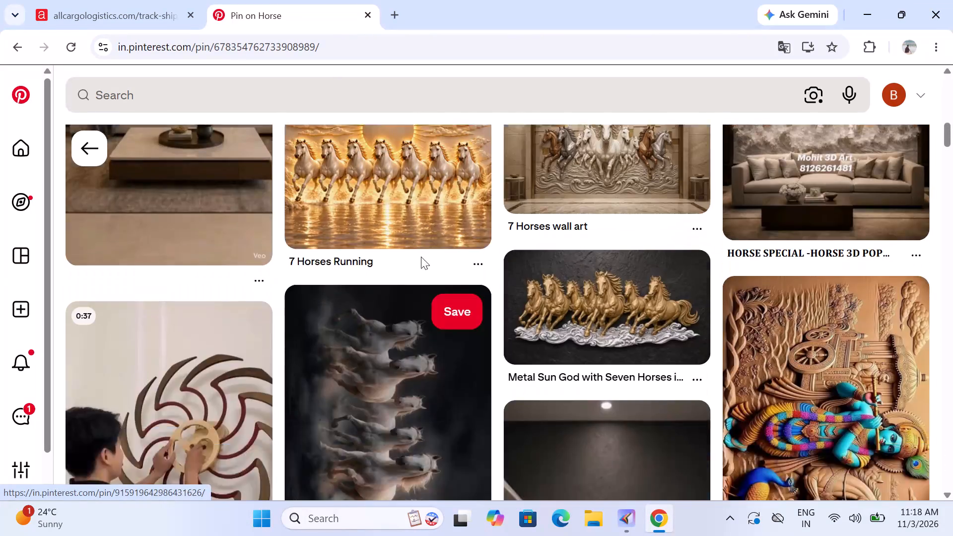
scroll(421, 257, "up", 15)
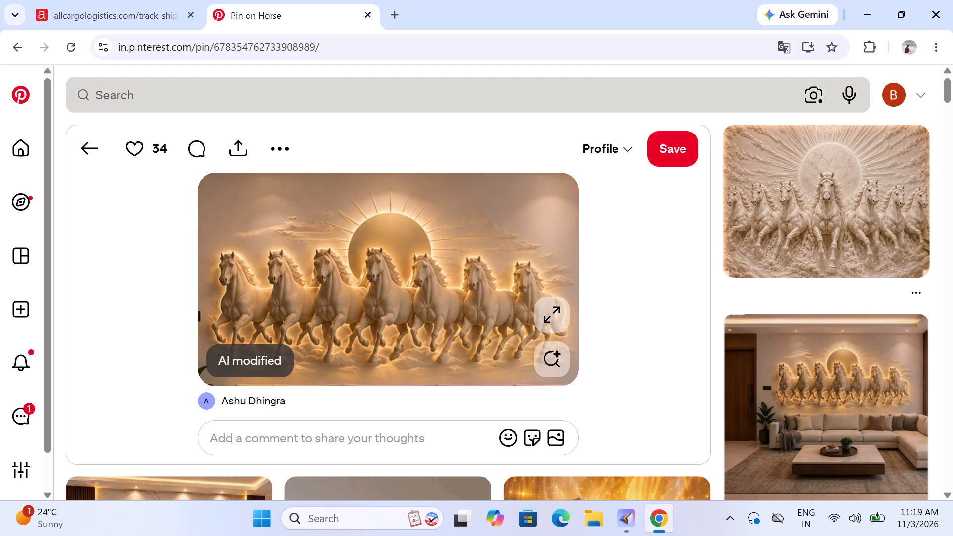
left_click(276, 149)
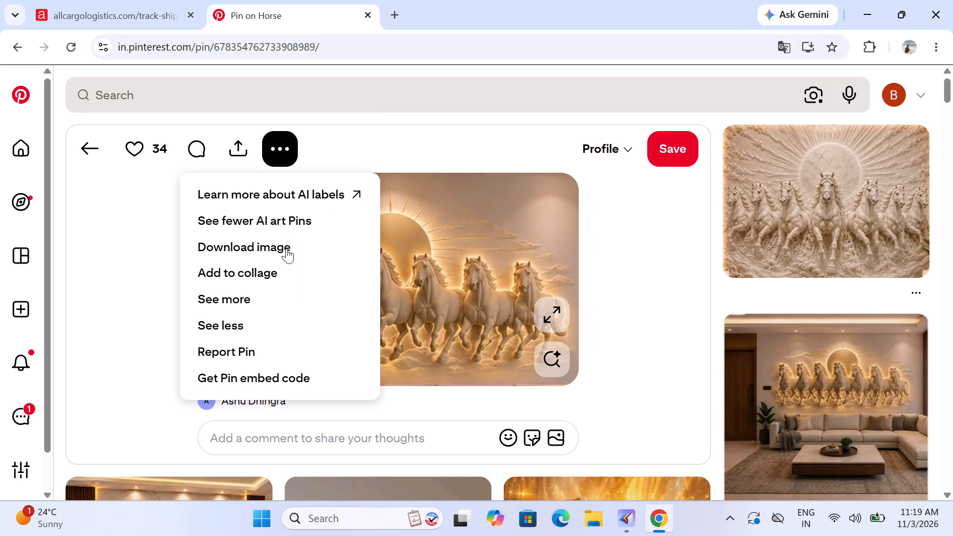
left_click(285, 251)
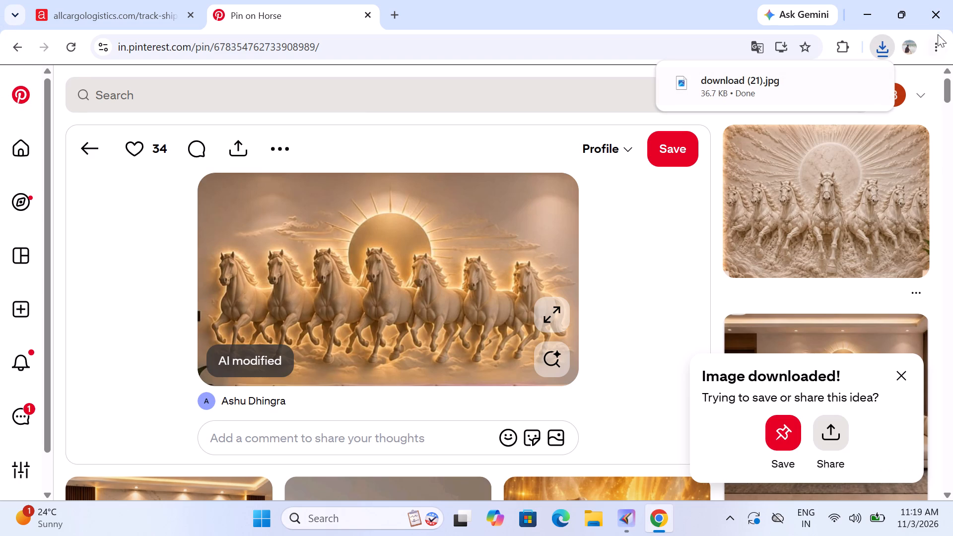
Close the Pinterest pin tab and the Allcargo shipment tracking tab to shut the browser.
left_click(867, 14)
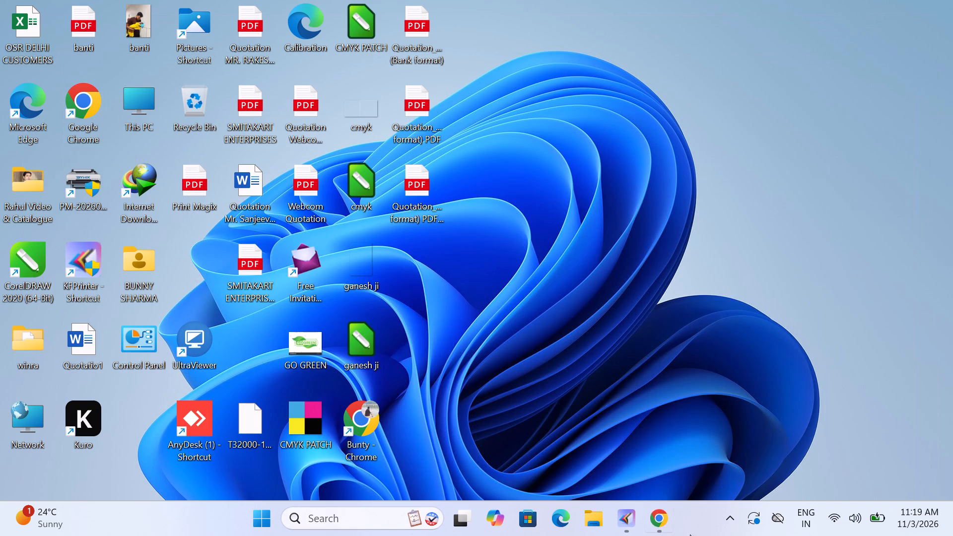
left_click(654, 525)
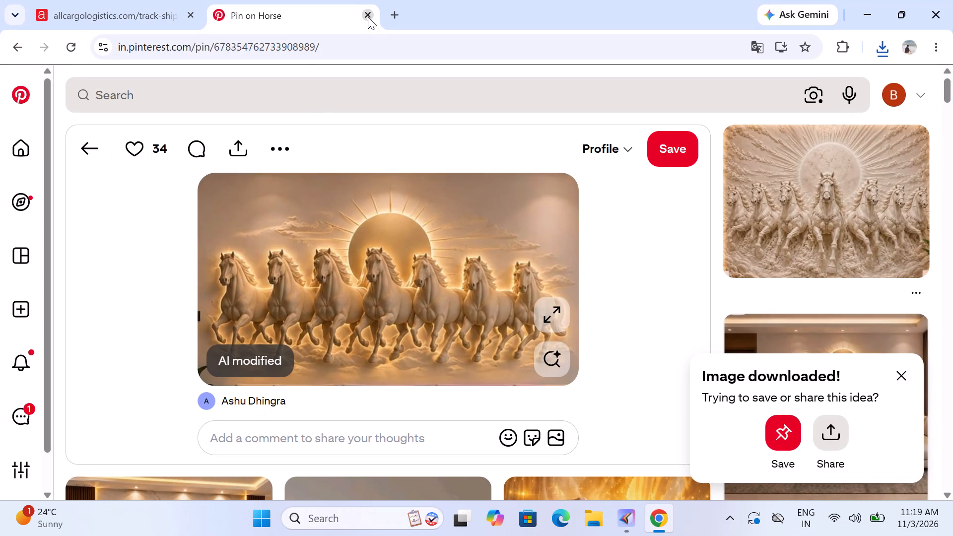
left_click(368, 16)
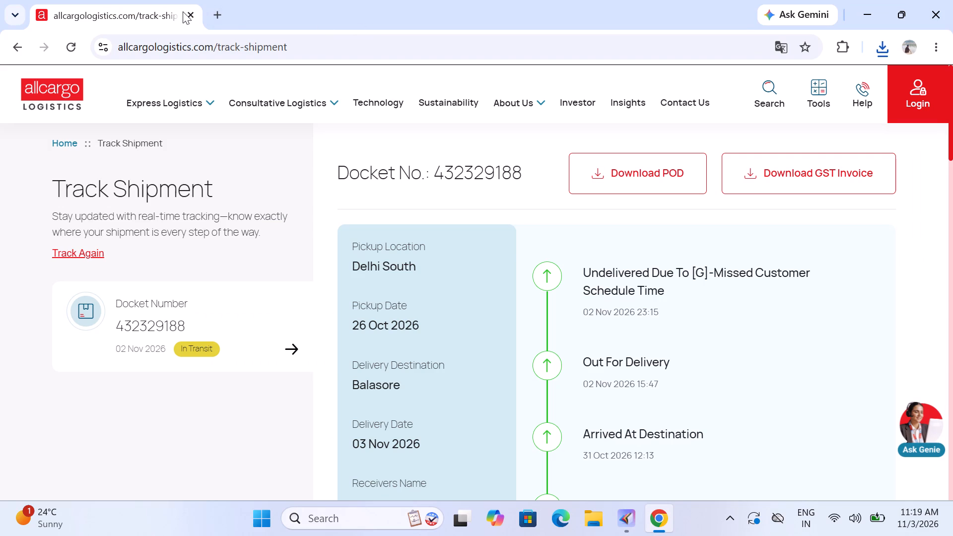
left_click(188, 14)
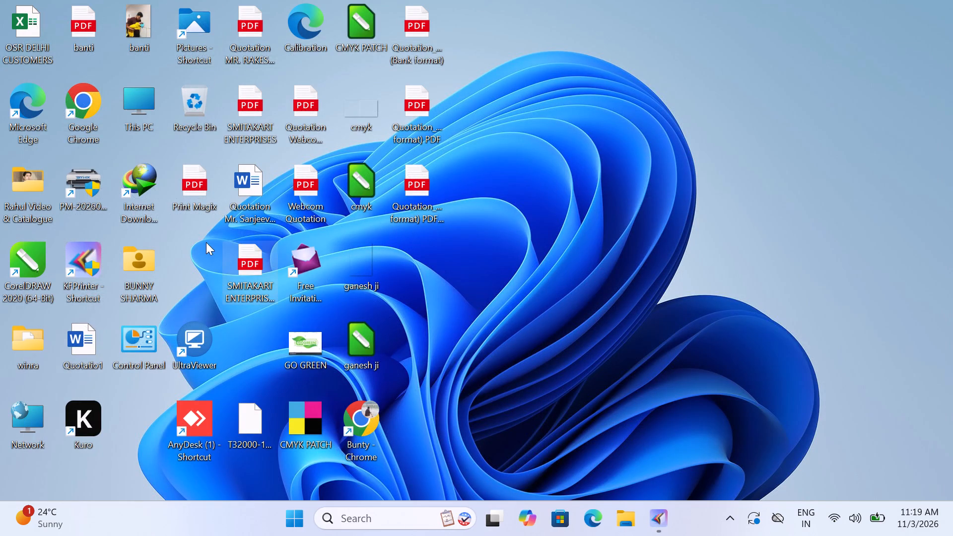
Launch Kuro from its desktop shortcut.
left_click(361, 426)
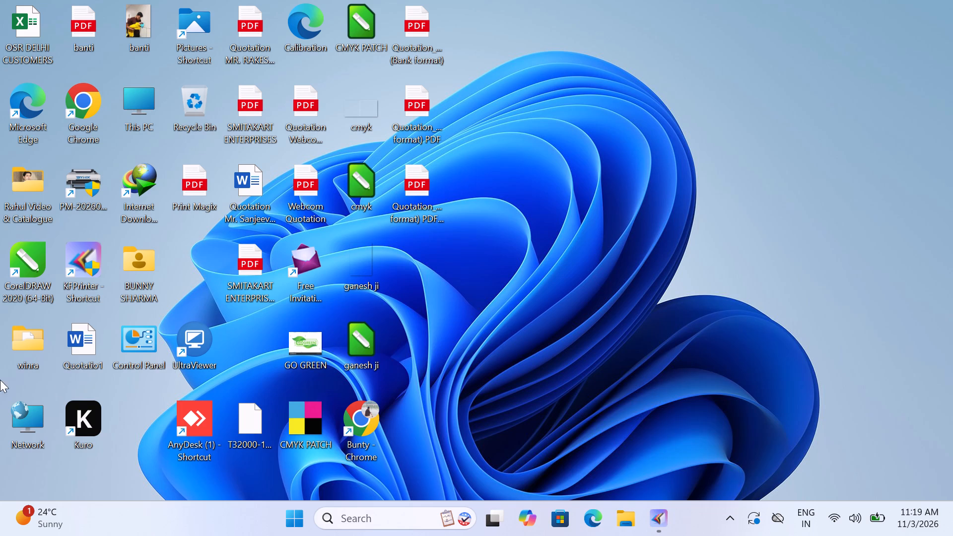
double_click(97, 417)
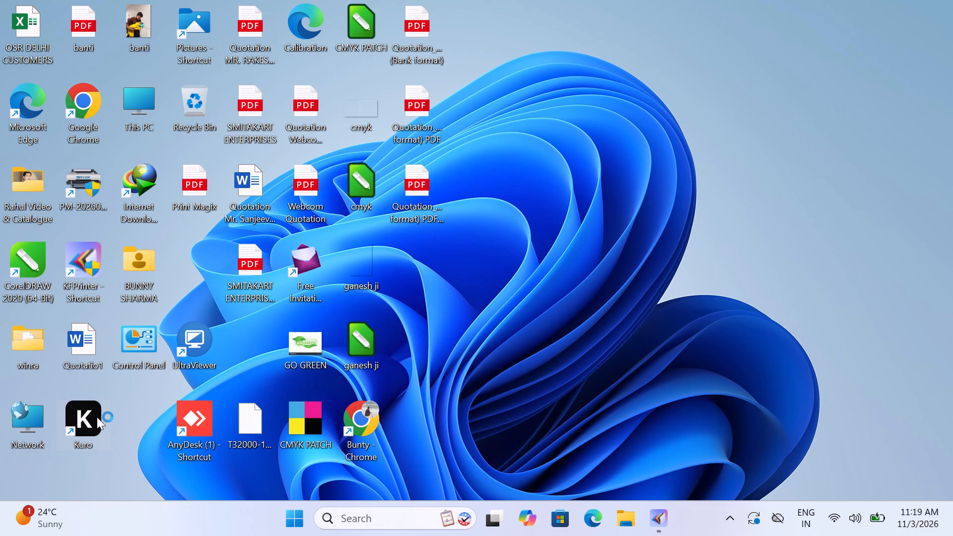
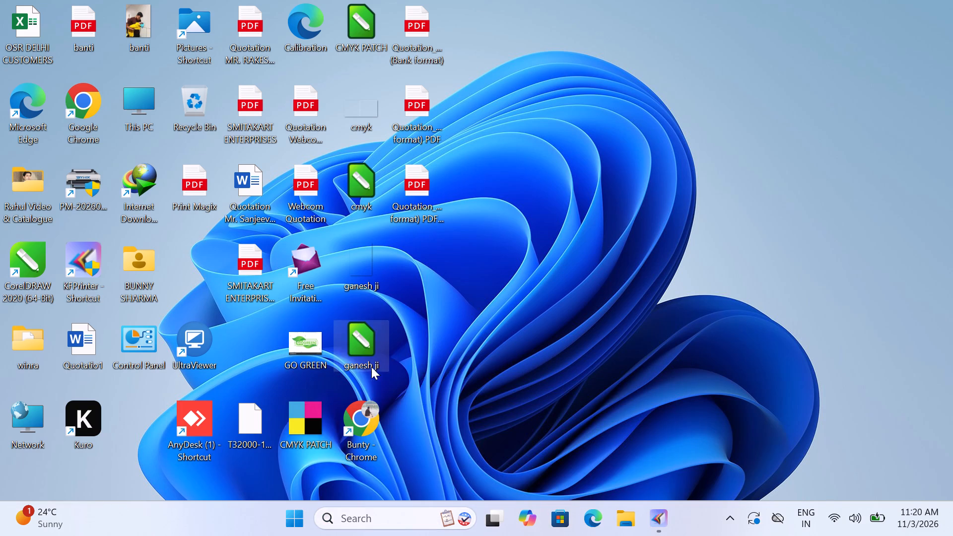
Launch Chrome from its desktop profile shortcut and start Google's Create images mode.
left_click(357, 406)
double_click(355, 405)
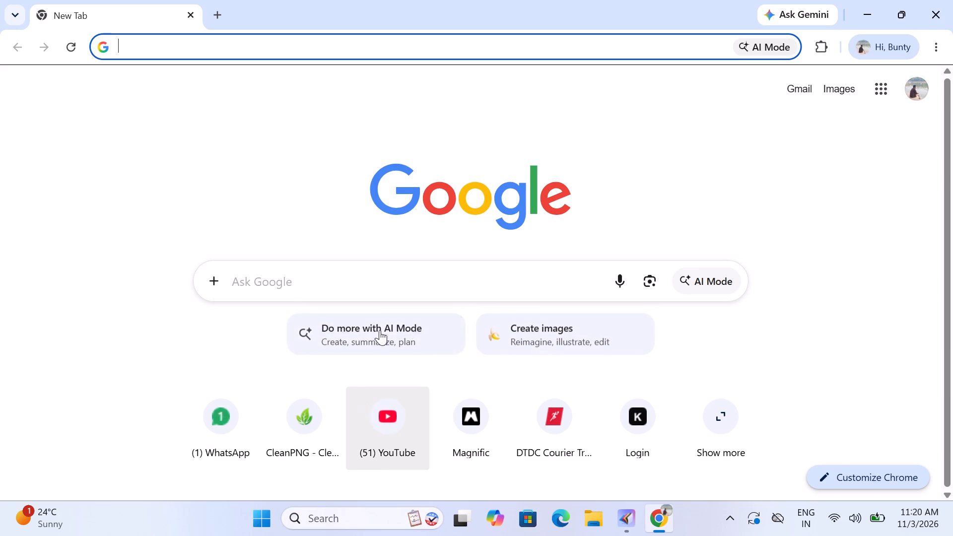
left_click(583, 330)
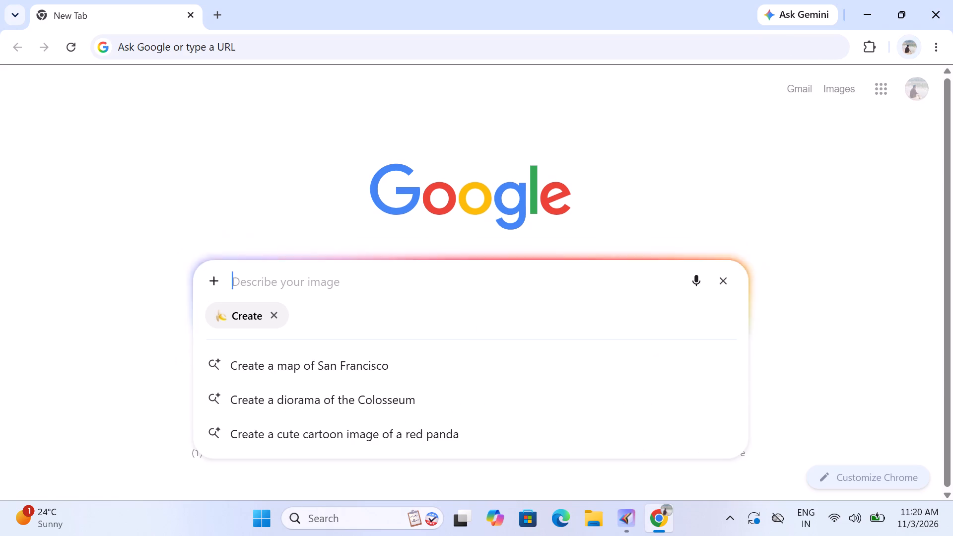
Attach the downloaded seven horses image from the Downloads folder to the image prompt.
left_click(215, 281)
left_click(227, 308)
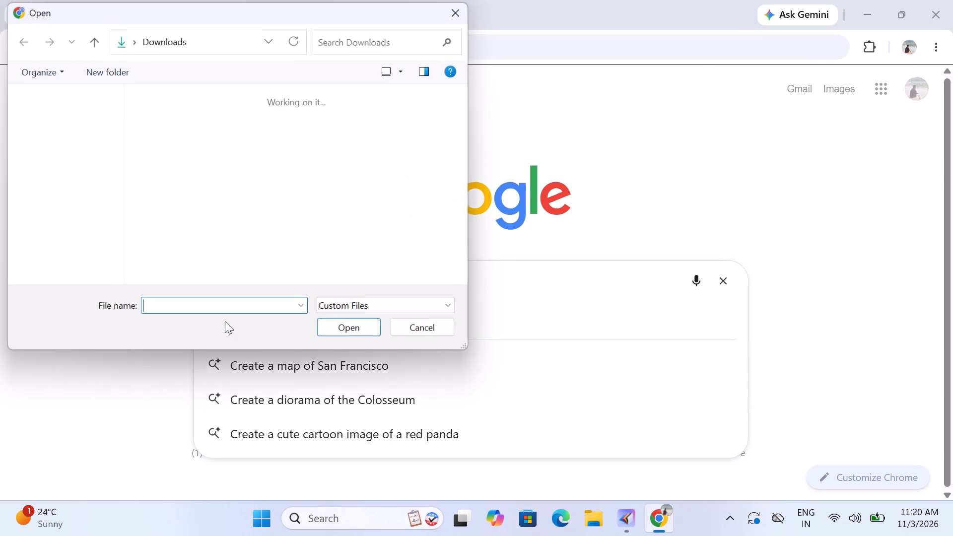
double_click(231, 126)
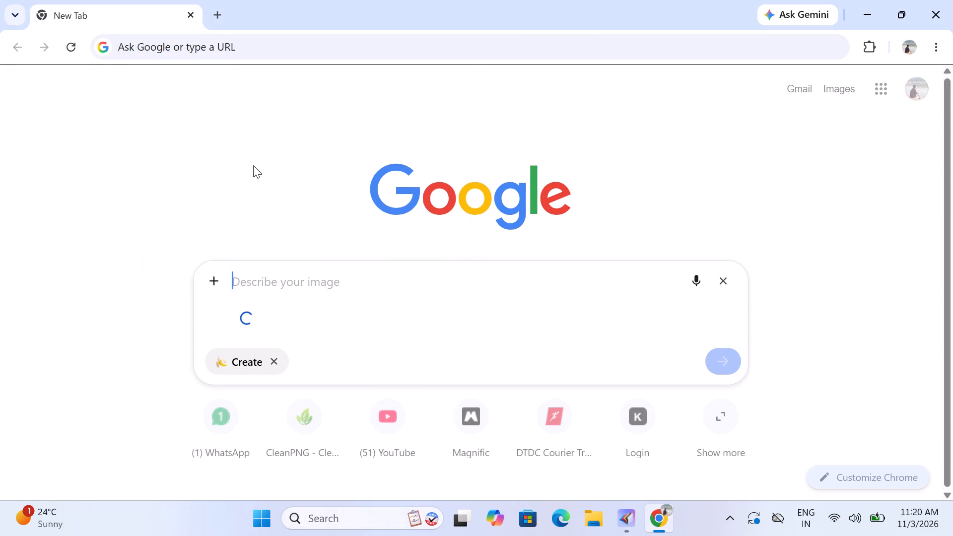
Begin the image prompt with the text "is image ki qulity".
type("is ima")
type("ge jki")
key("space")
key("BackSpace")
key("BackSpace")
key("BackSpace")
key("BackSpace")
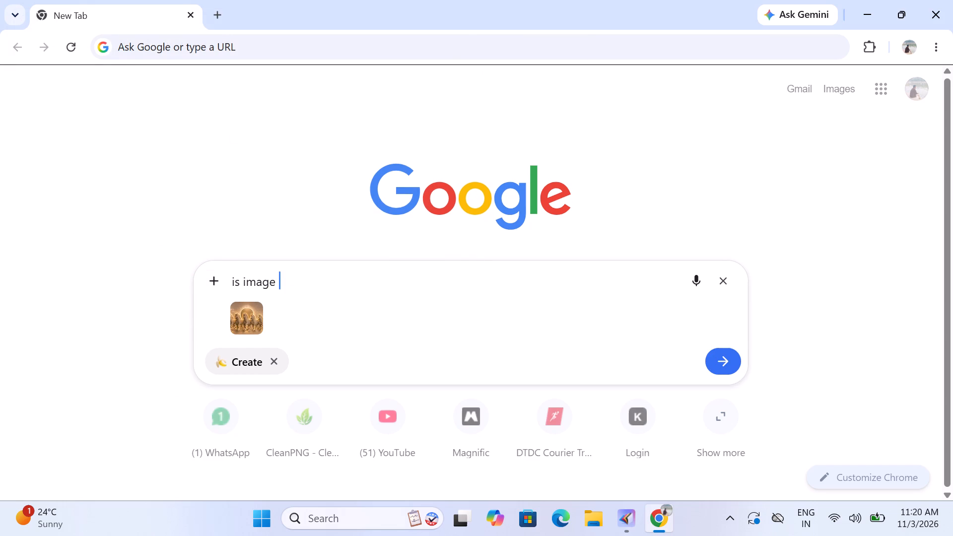
type("ki qulity")
key("space")
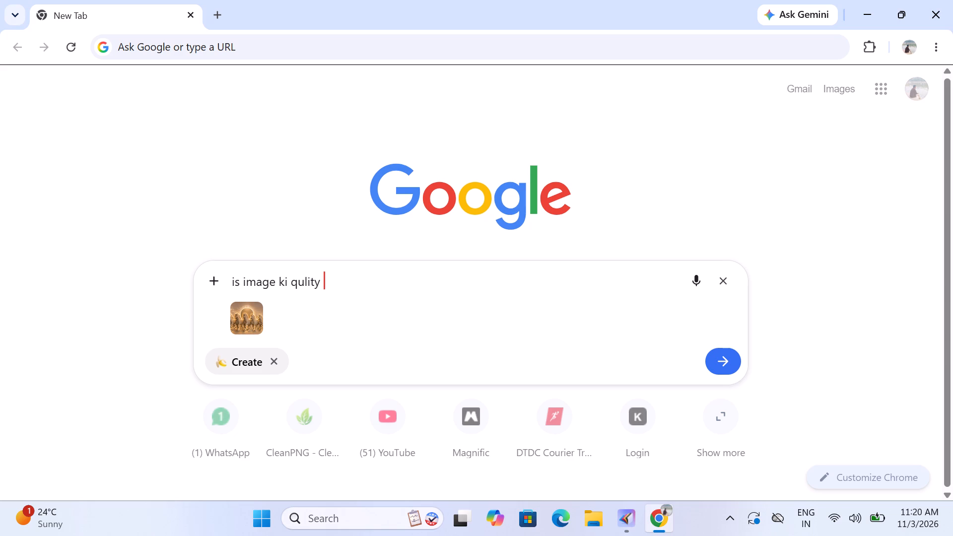
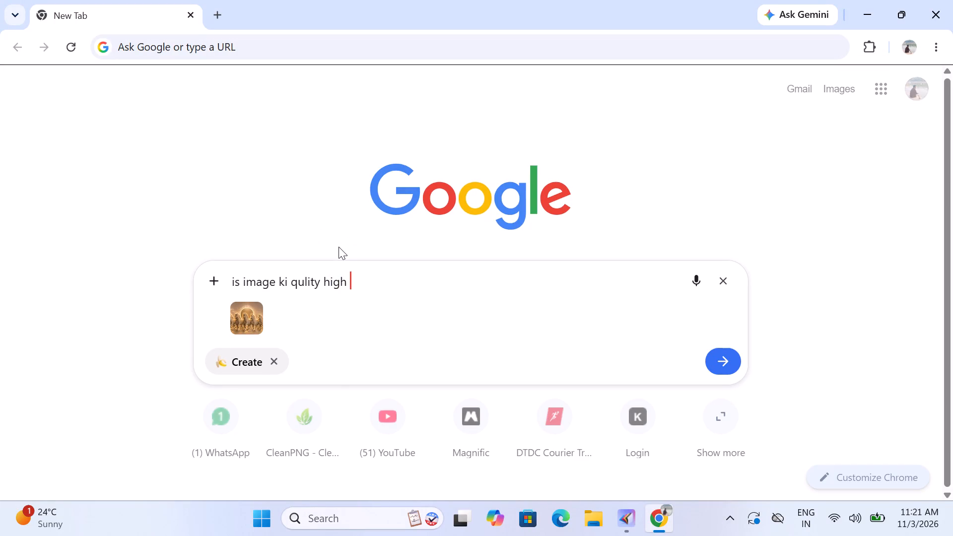
key("4")
key("BackSpace")
type("8k")
key("space")
type("me co")
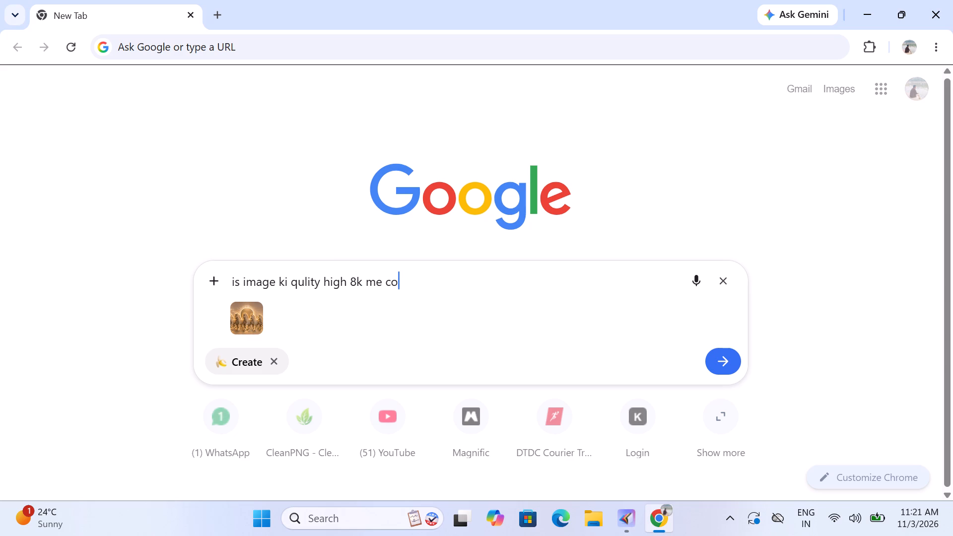
type("vert kr do aur image ai")
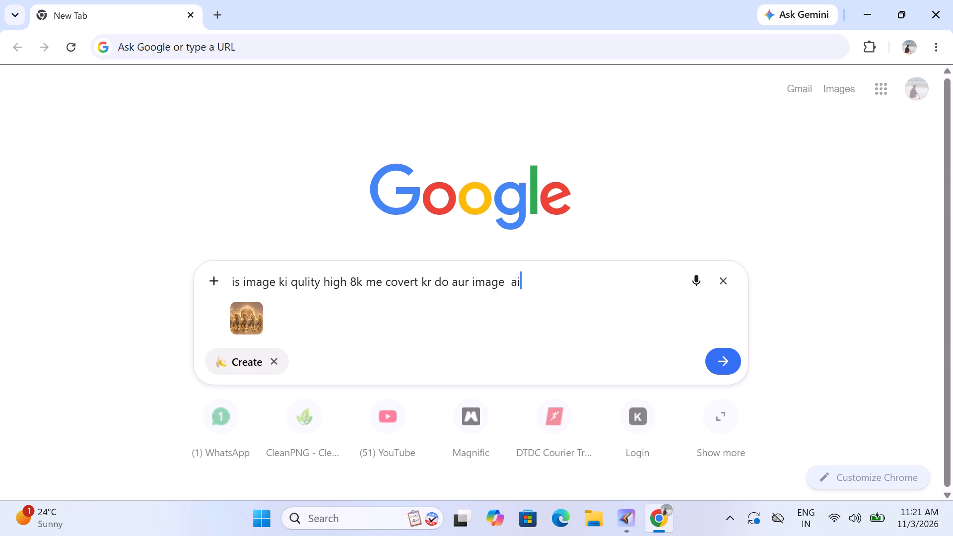
key("BackSpace")
key("BackSpace")
type("mai koi change mt kro")
key("space")
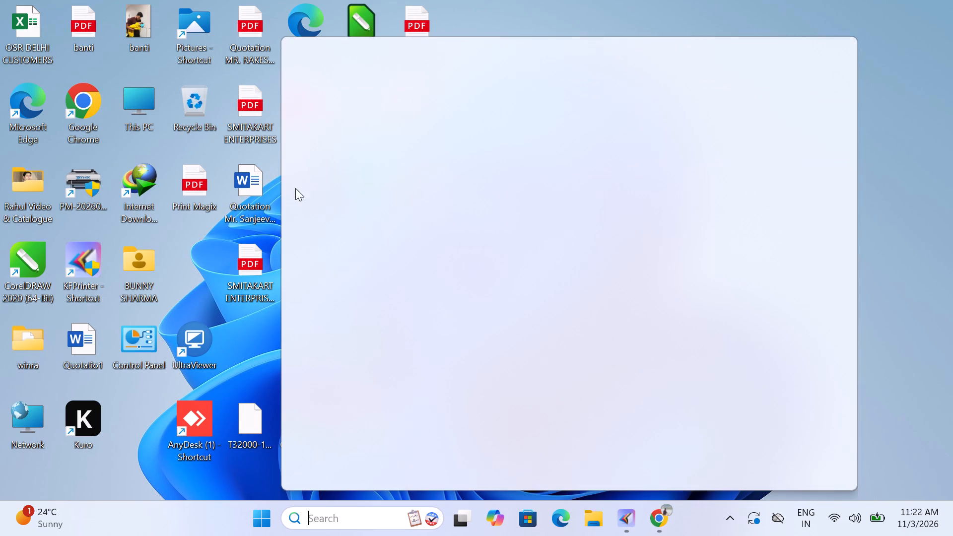
left_click(368, 172)
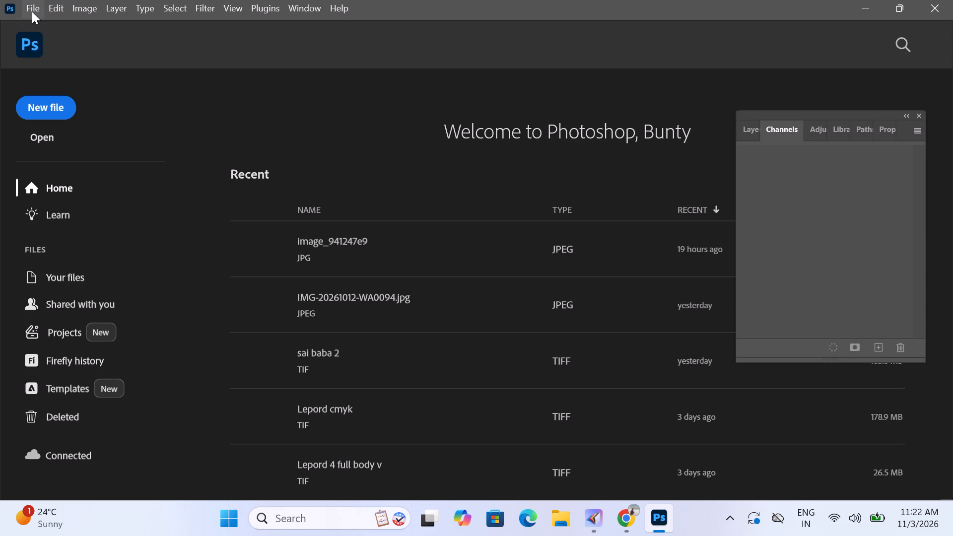
Open the newly downloaded image_b5bf9b9b.jpg from the Downloads folder in Photoshop.
left_click(32, 11)
left_click(41, 45)
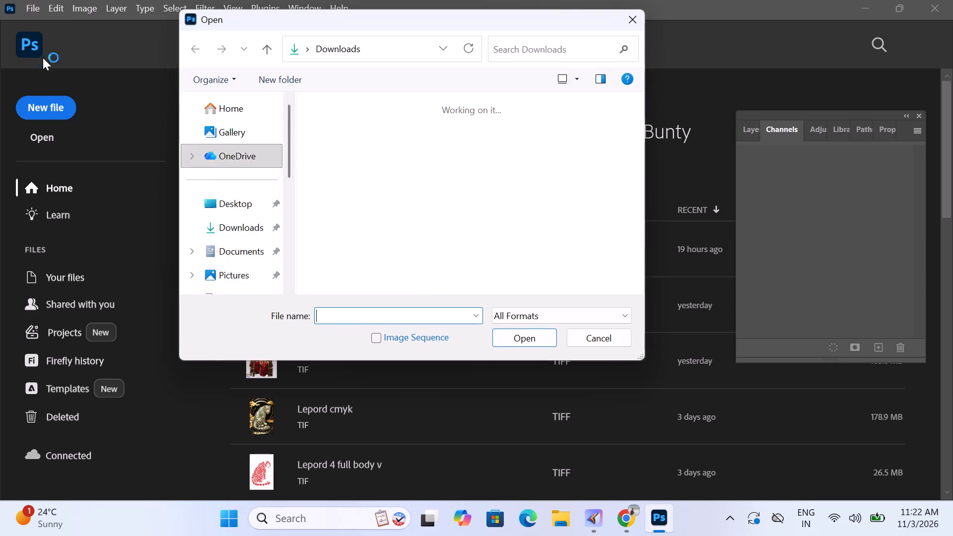
double_click(346, 183)
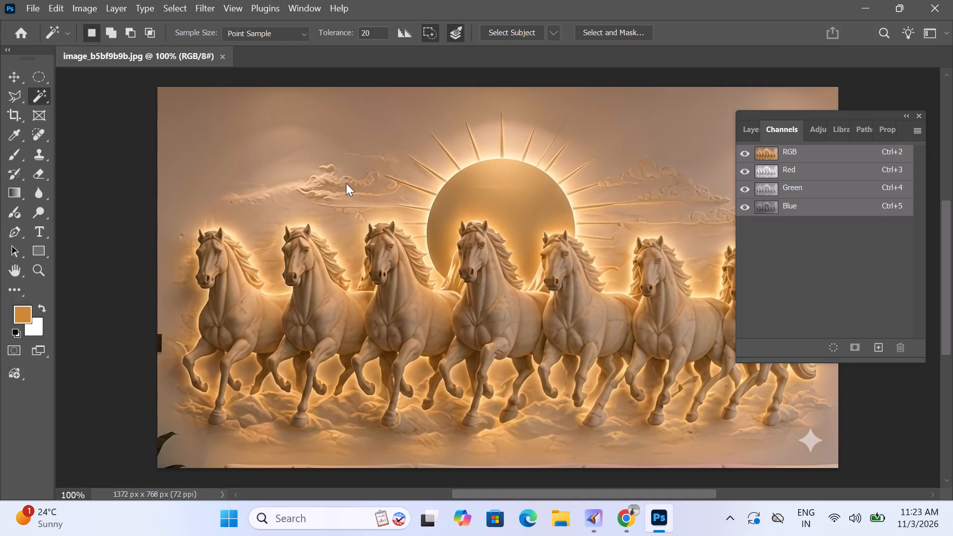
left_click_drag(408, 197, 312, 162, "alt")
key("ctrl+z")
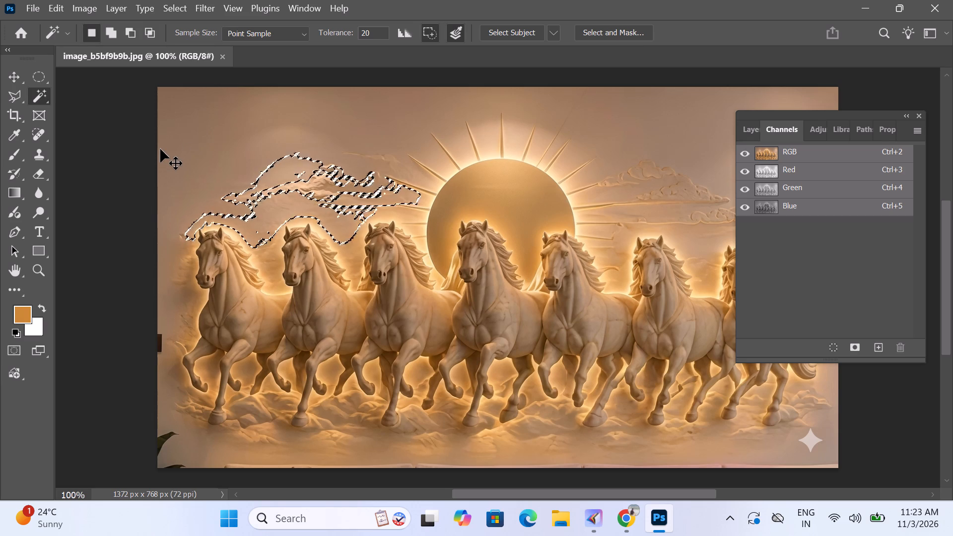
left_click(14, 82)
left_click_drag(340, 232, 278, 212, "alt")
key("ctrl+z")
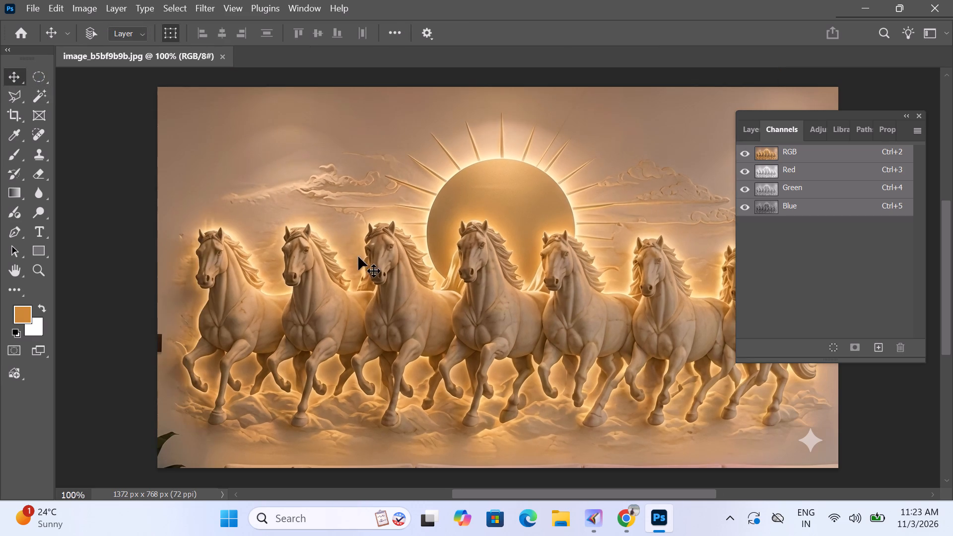
Examine the generated image up close and as a whole to judge the quality of the horses, sun and background.
scroll(366, 254, "down", 4, "alt")
scroll(782, 417, "up", 2, "alt")
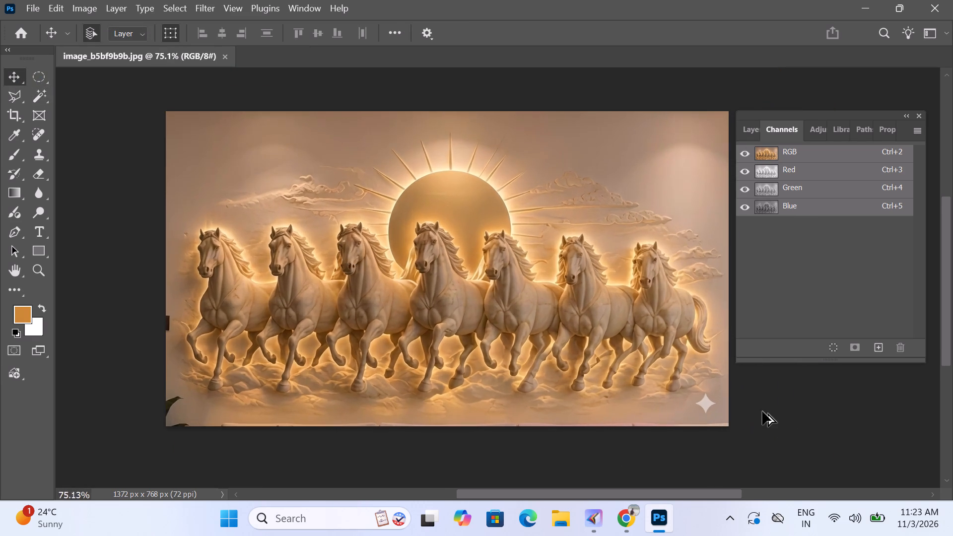
scroll(762, 411, "up", 1, "alt")
scroll(554, 284, "up", 9, "alt")
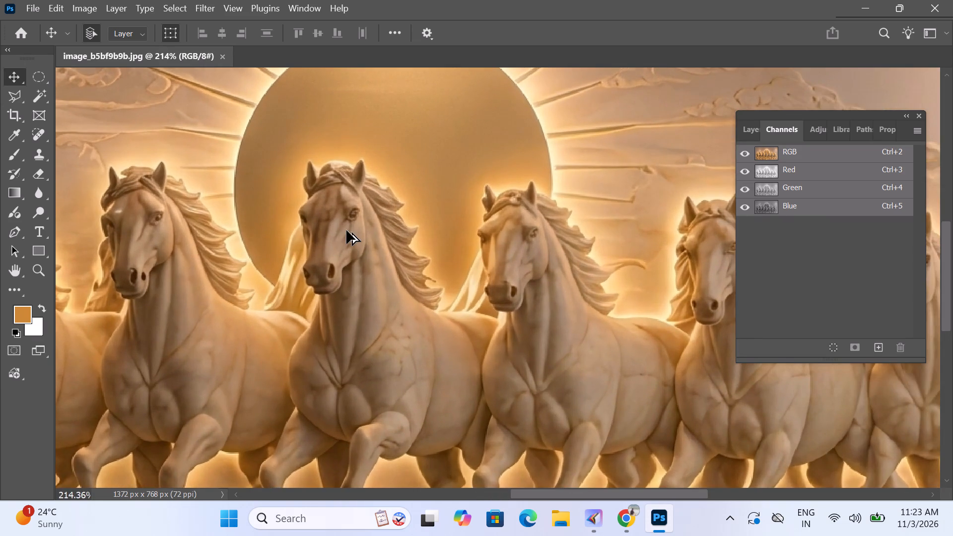
scroll(346, 230, "down", 8, "alt")
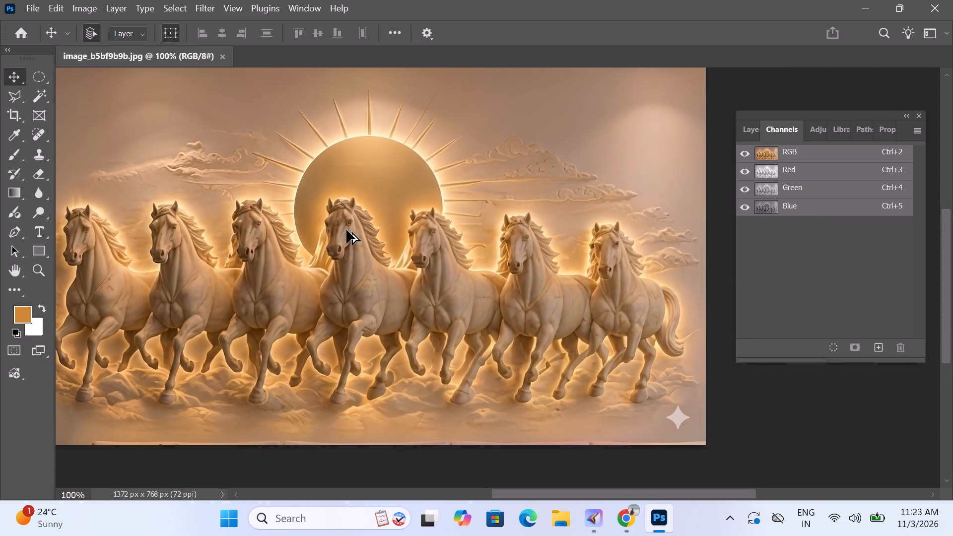
scroll(346, 230, "down", 1, "alt")
key("space")
key("space")
key("space")
key("space")
key("space")
key("space")
key("space")
key("space")
key("space")
key("space")
key("space")
key("space")
key("space")
key("space")
key("space")
key("space")
key("space")
key("space")
key("space")
key("space")
left_click_drag(345, 201, 369, 201)
key("ctrl+z")
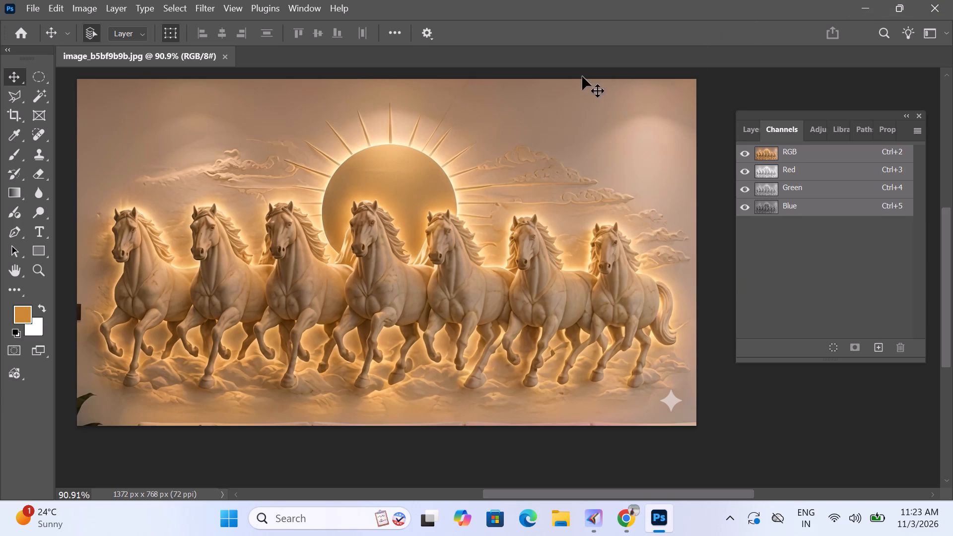
Close the seven horses image in Photoshop.
left_click(227, 60)
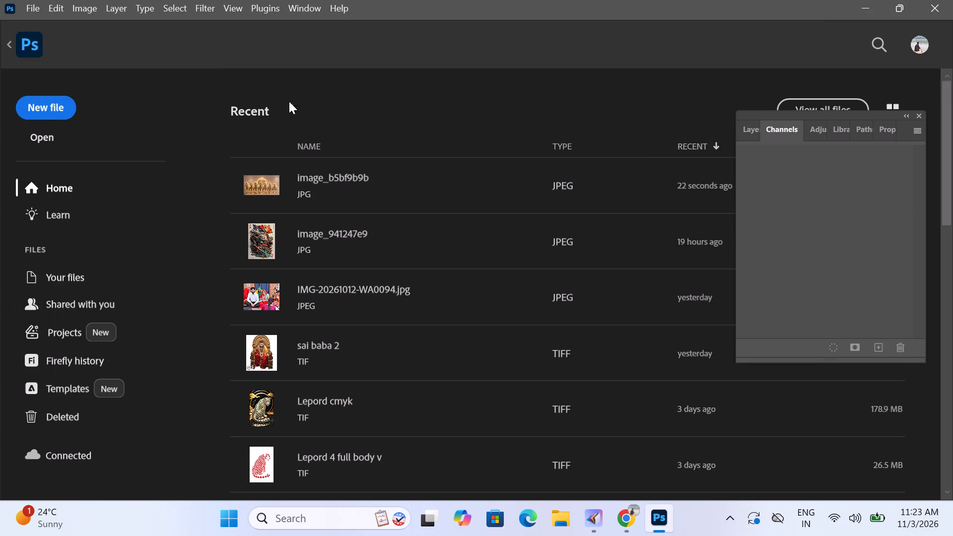
Minimise Photoshop and launch Kuro from its desktop shortcut.
left_click(867, 10)
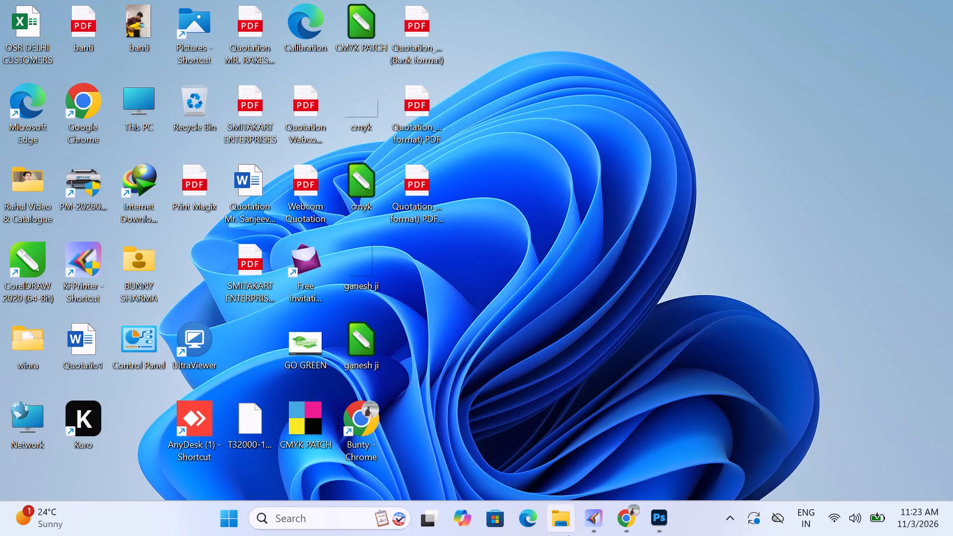
left_click(81, 417)
left_click(81, 417)
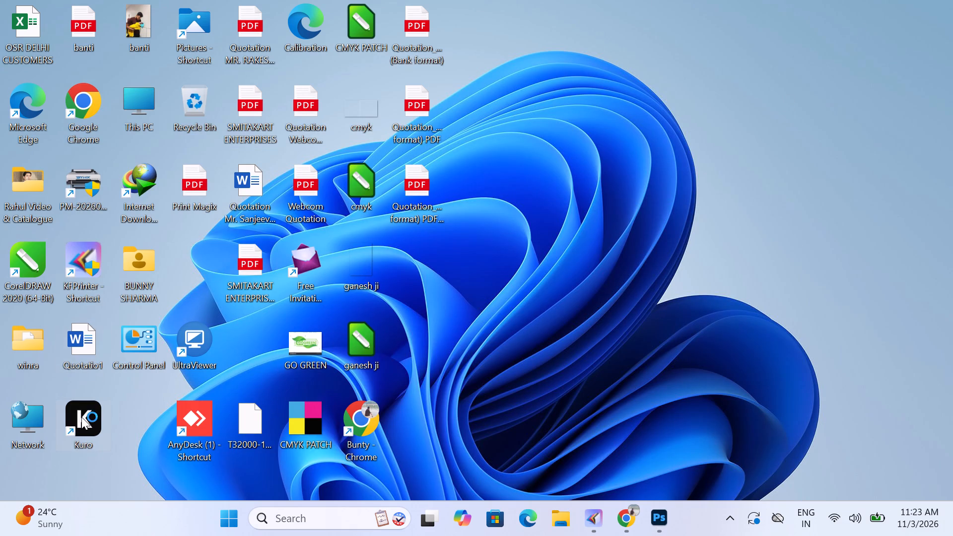
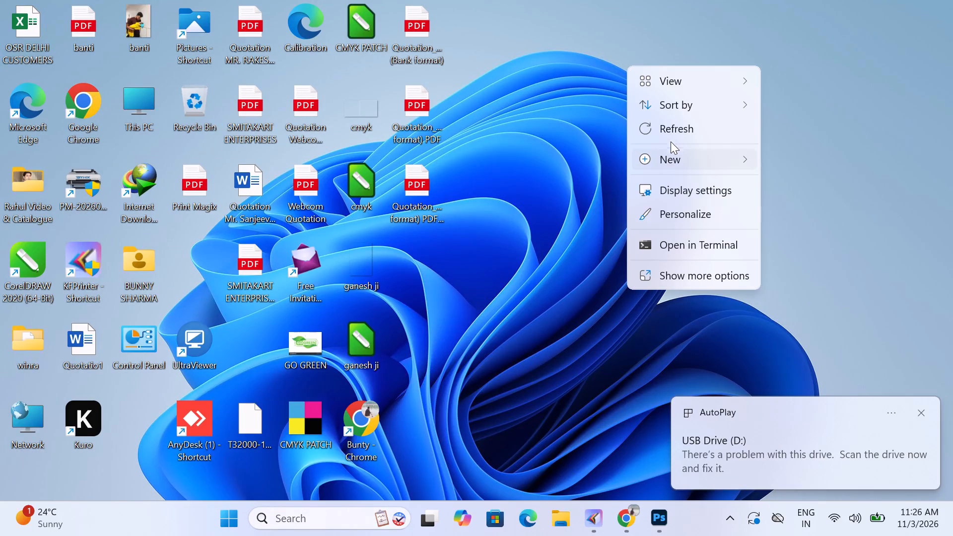
Dismiss the AutoPlay notifications and open the K.S folder inside printing image on USB Drive (D:) in File Explorer.
left_click(675, 137)
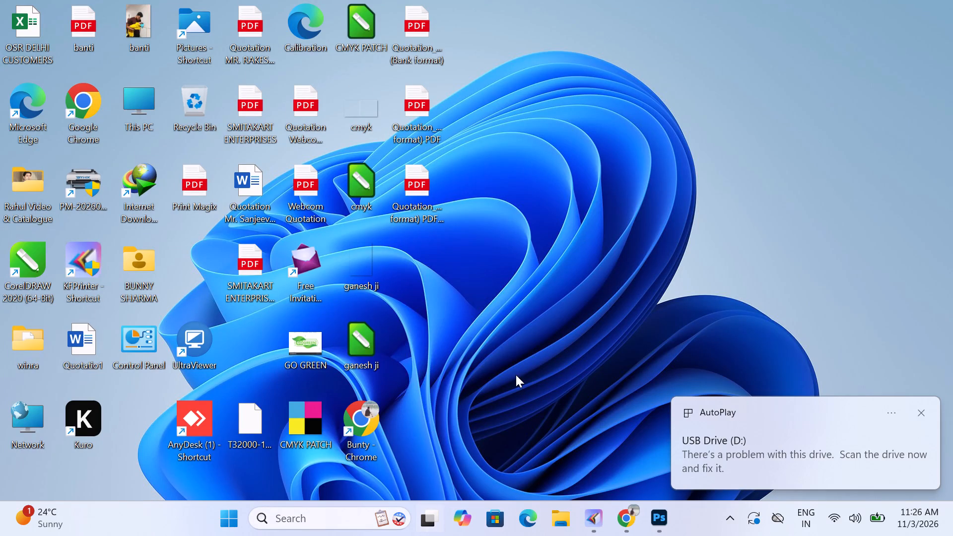
left_click(921, 415)
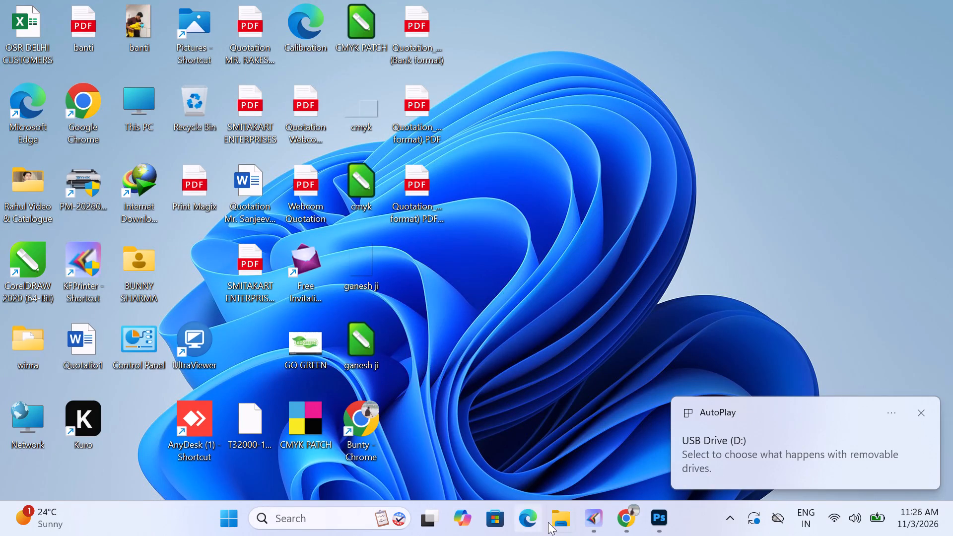
left_click(570, 515)
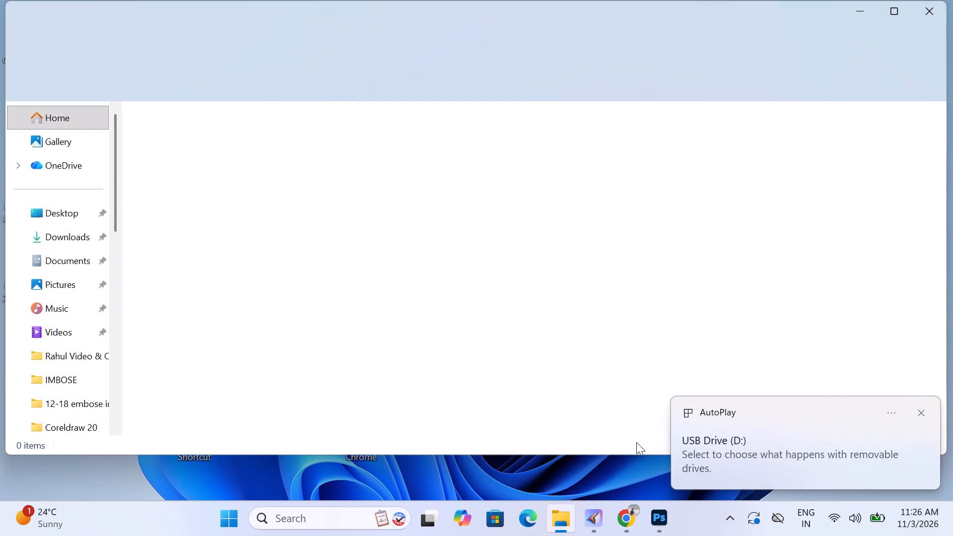
left_click(919, 414)
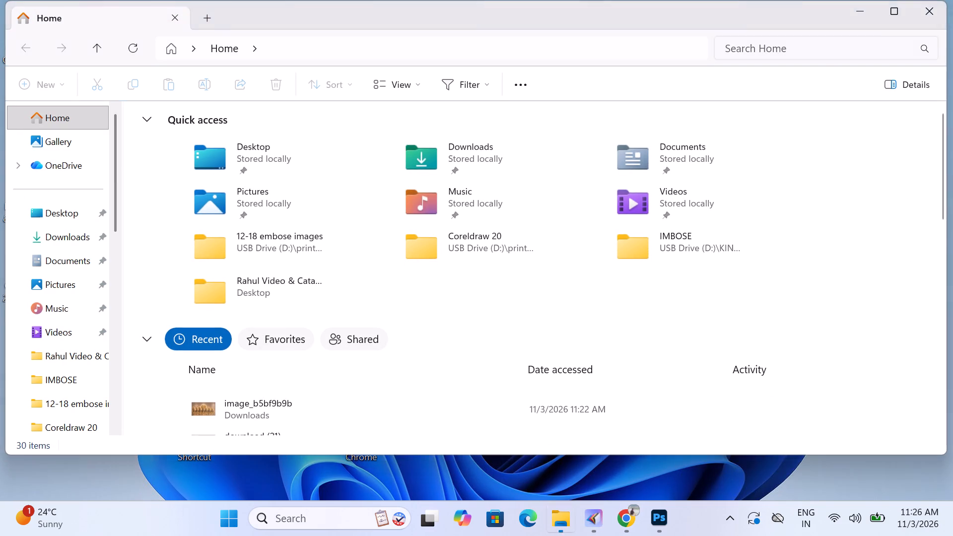
left_click(897, 20)
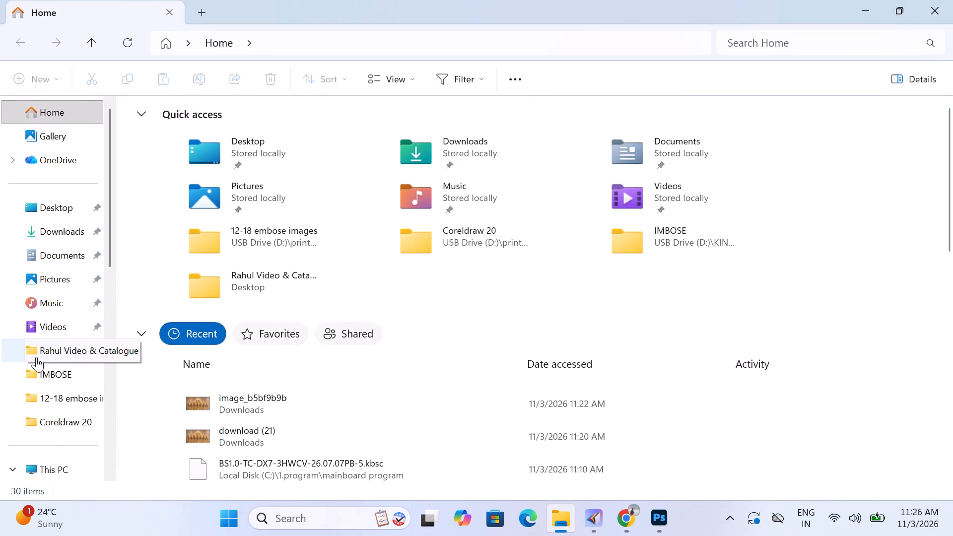
scroll(36, 349, "down", 3)
left_click(42, 267)
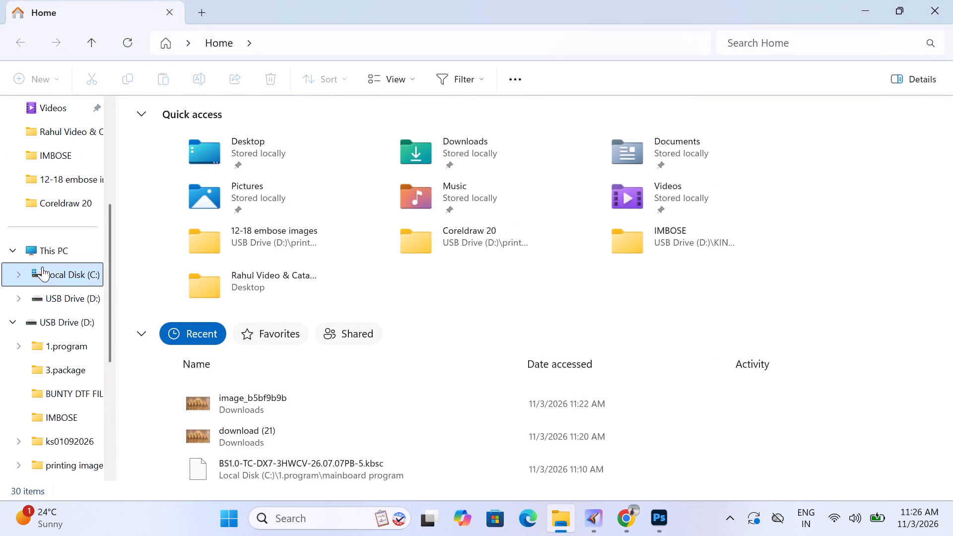
left_click(64, 308)
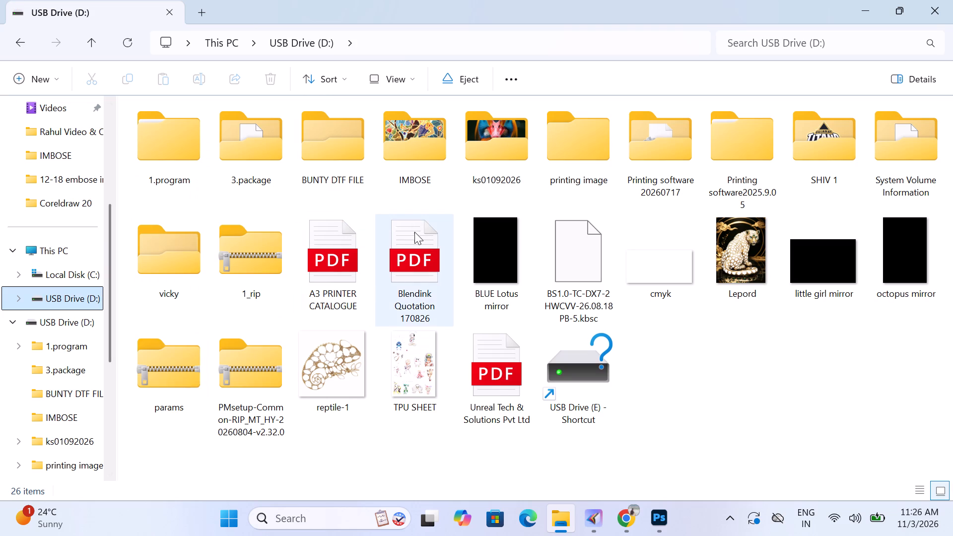
left_click(563, 152)
left_click(559, 152)
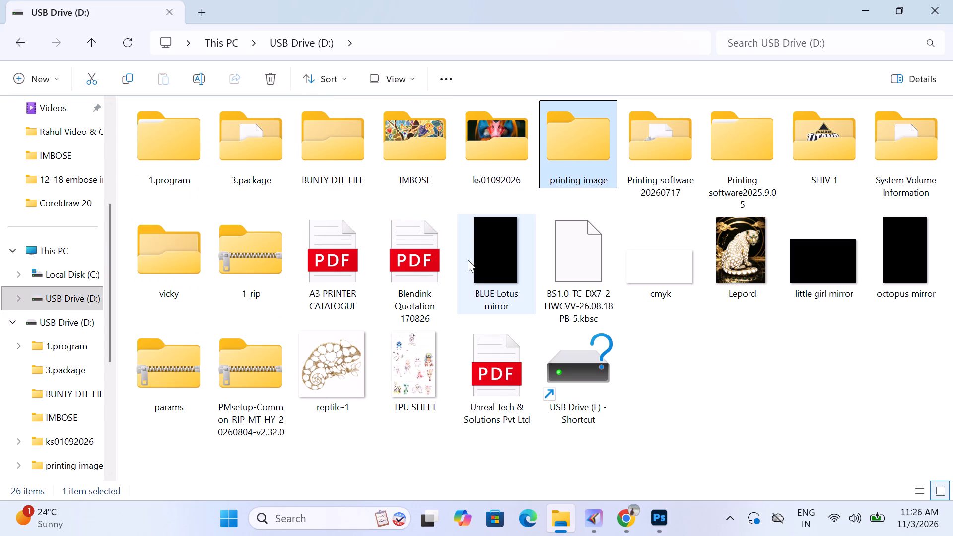
double_click(597, 129)
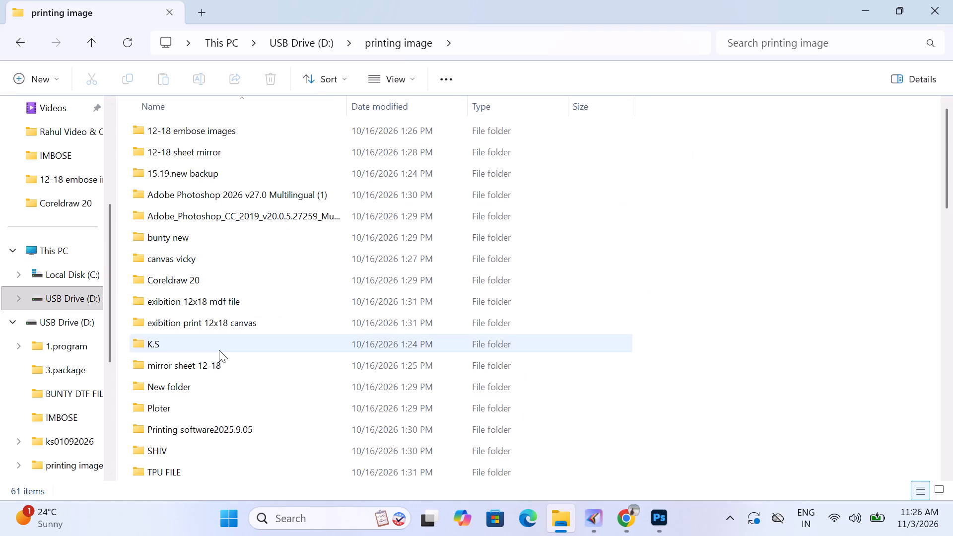
double_click(219, 350)
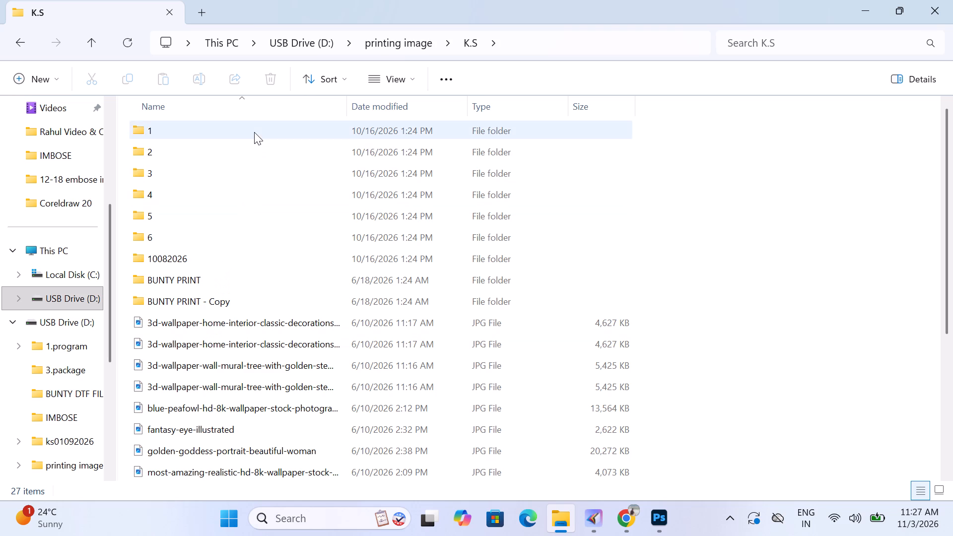
Look through the images in K.S subfolders 1 and 2 for a running horses picture.
left_click_drag(254, 132, 283, 191)
left_click(271, 127)
left_click(271, 127)
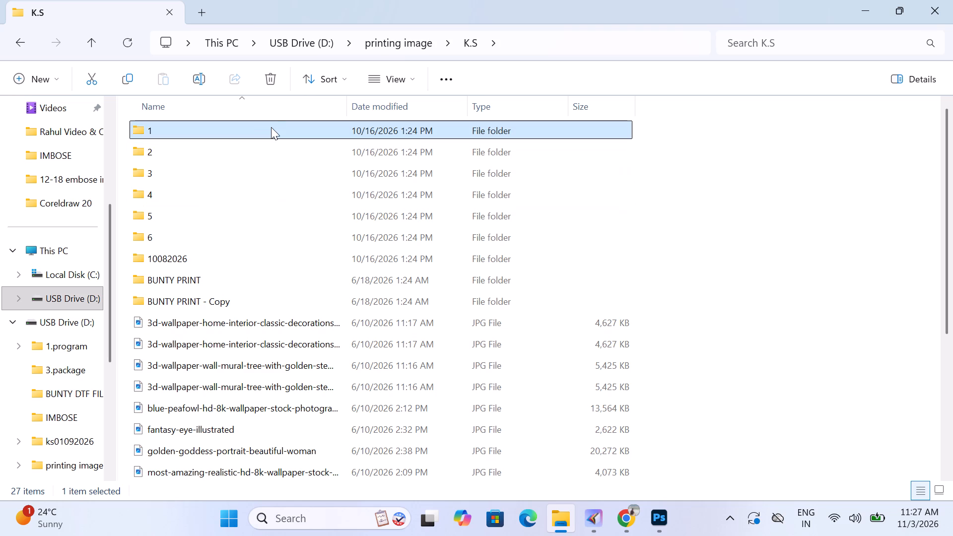
double_click(271, 127)
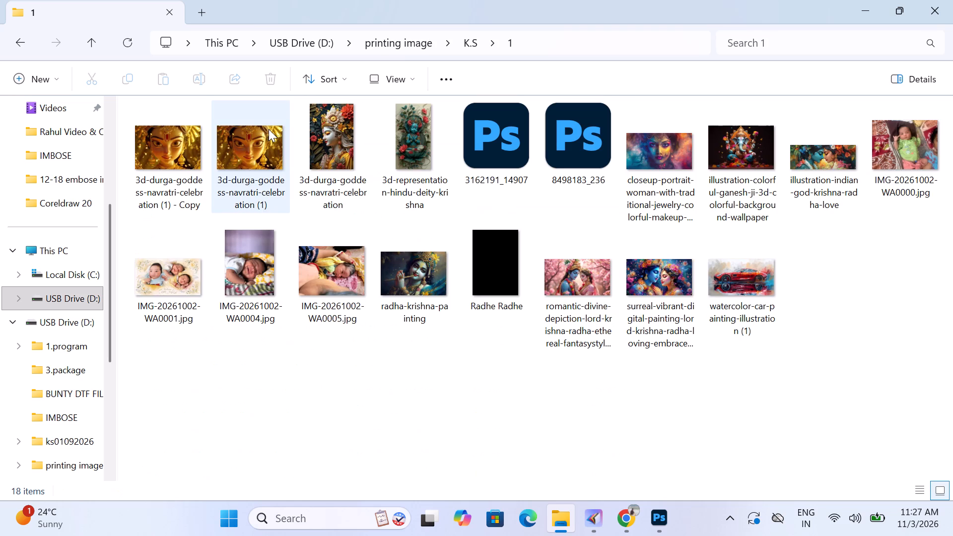
left_click(98, 39)
double_click(165, 153)
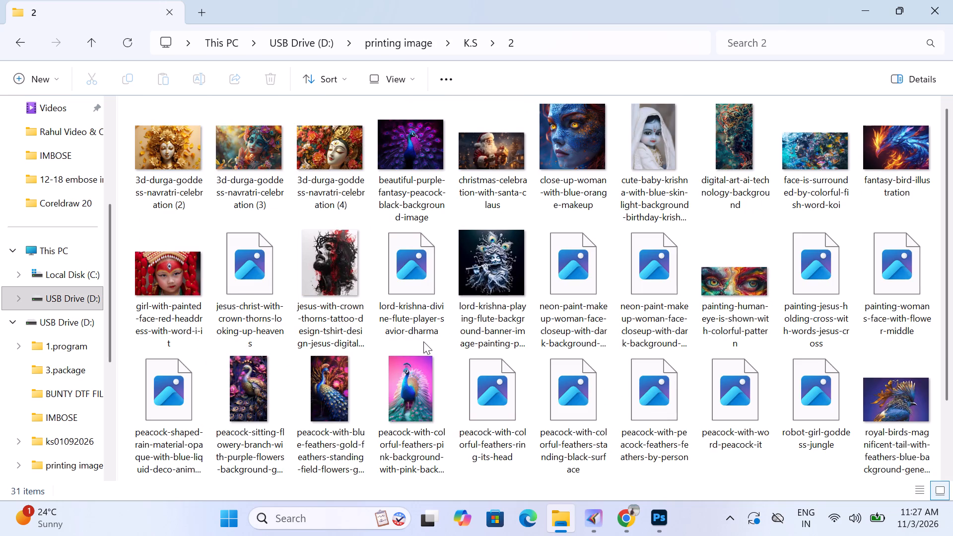
scroll(423, 341, "down", 1)
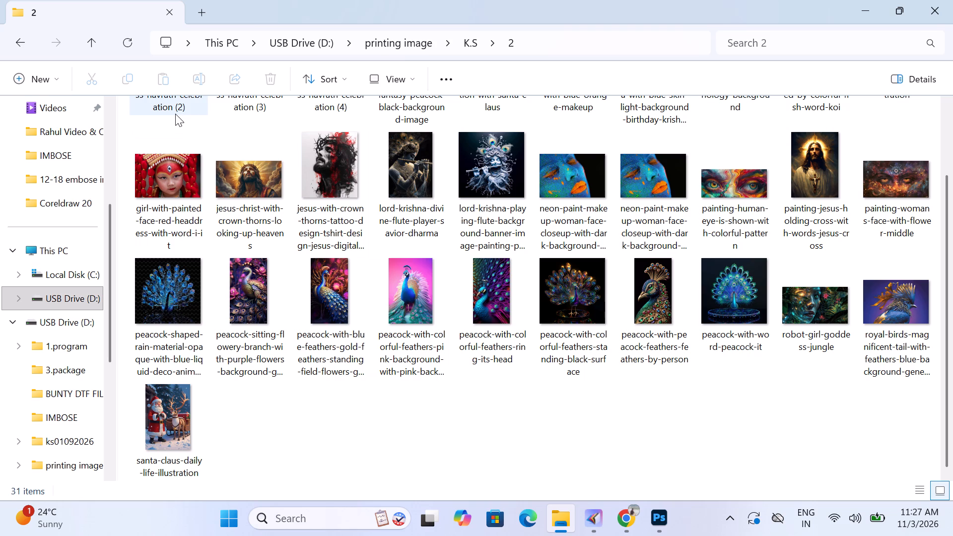
key("BackSpace")
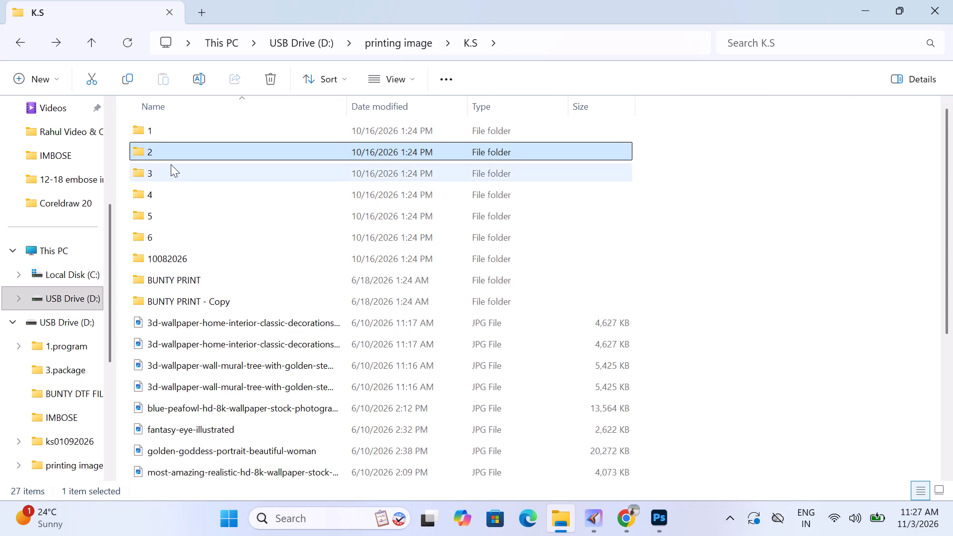
Check K.S subfolders 3, 4 and 5 for a running horses picture.
double_click(171, 164)
key("BackSpace")
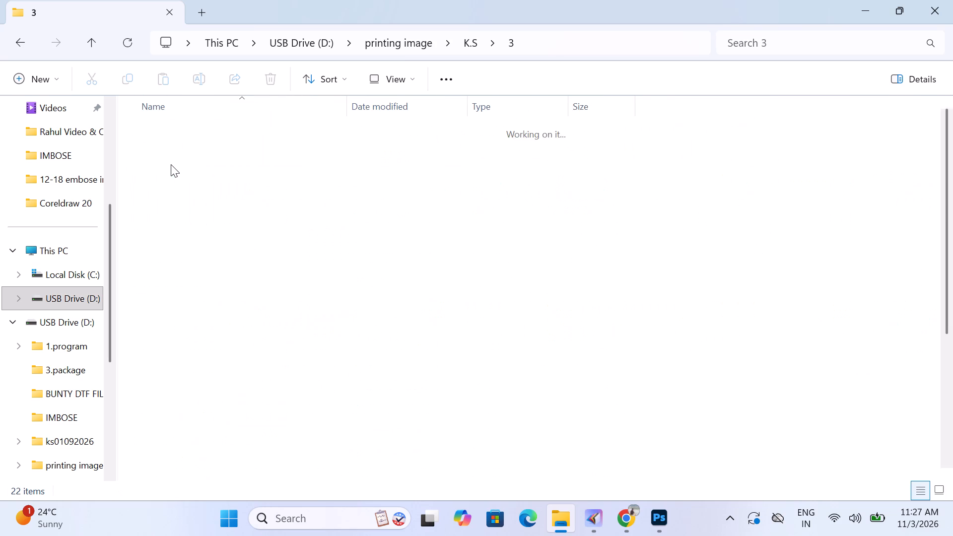
left_click(175, 166)
double_click(175, 166)
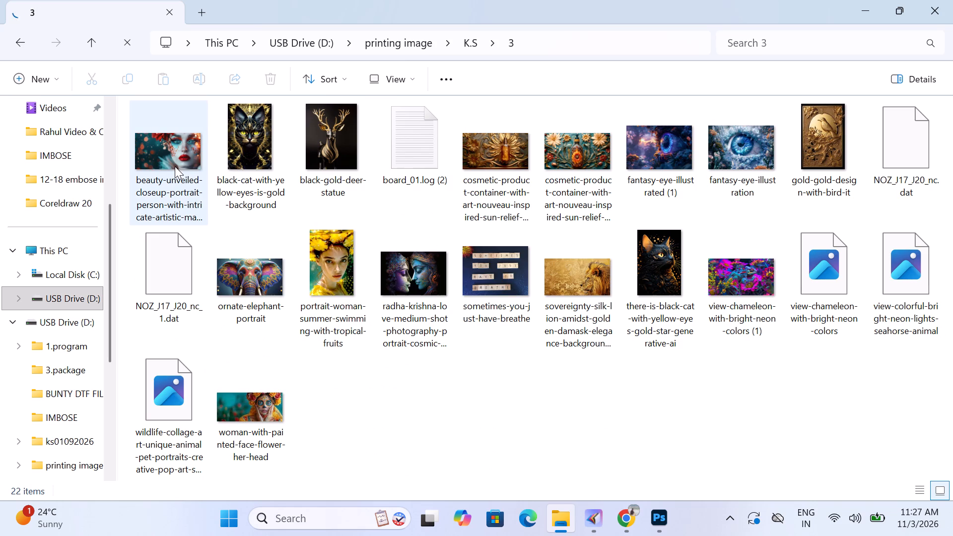
key("BackSpace")
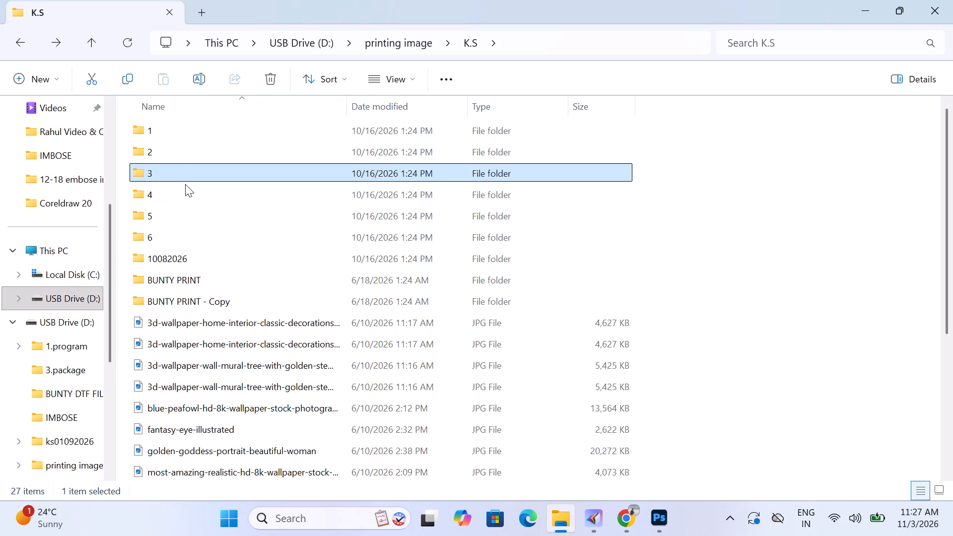
left_click(185, 184)
left_click(185, 190)
left_click(185, 190)
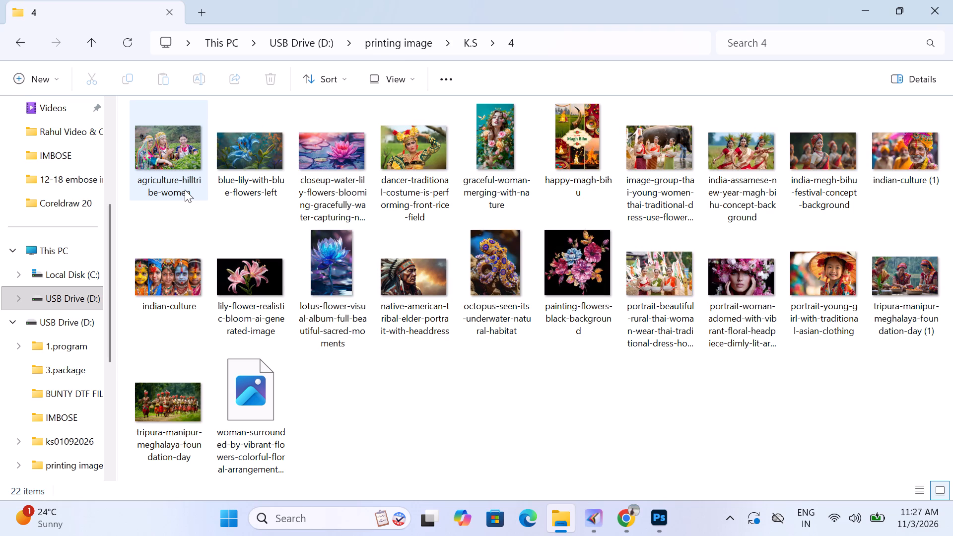
key("BackSpace")
double_click(190, 210)
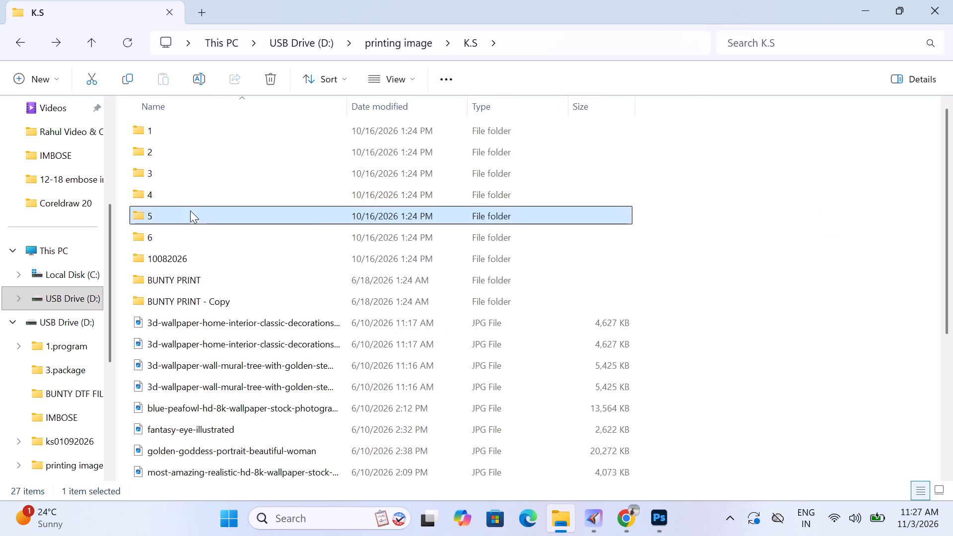
key("BackSpace")
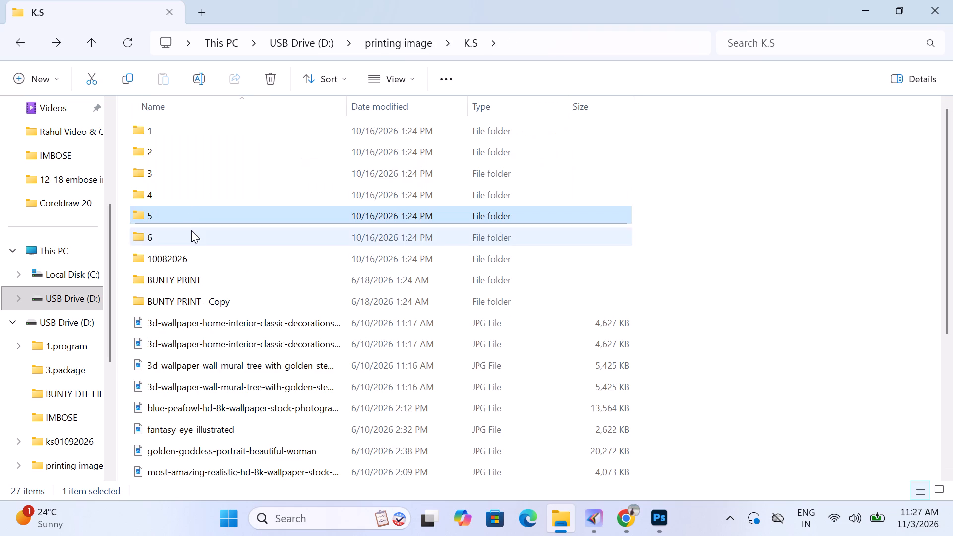
Open K.S subfolder 6 and display its files as large thumbnails.
double_click(191, 230)
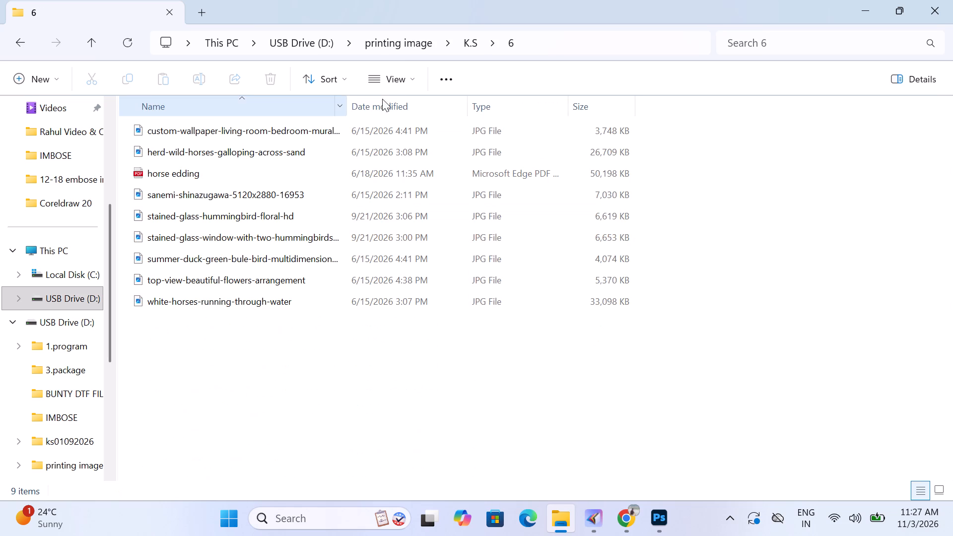
left_click(402, 77)
left_click(388, 121)
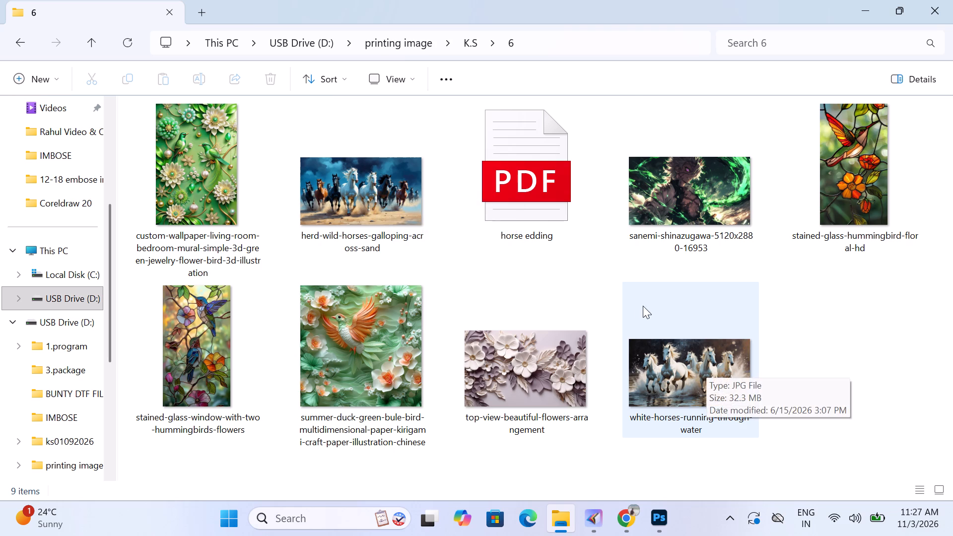
View the herd-wild-horses-galloping-across-sand picture from subfolder 6 in Photos, close it and minimise File Explorer.
key("BackSpace")
left_click(340, 220)
double_click(327, 242)
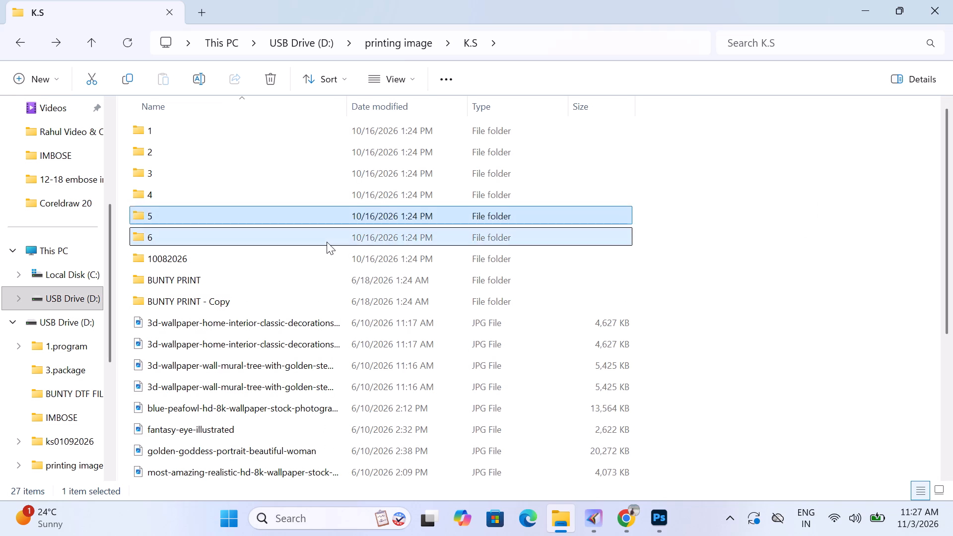
double_click(337, 197)
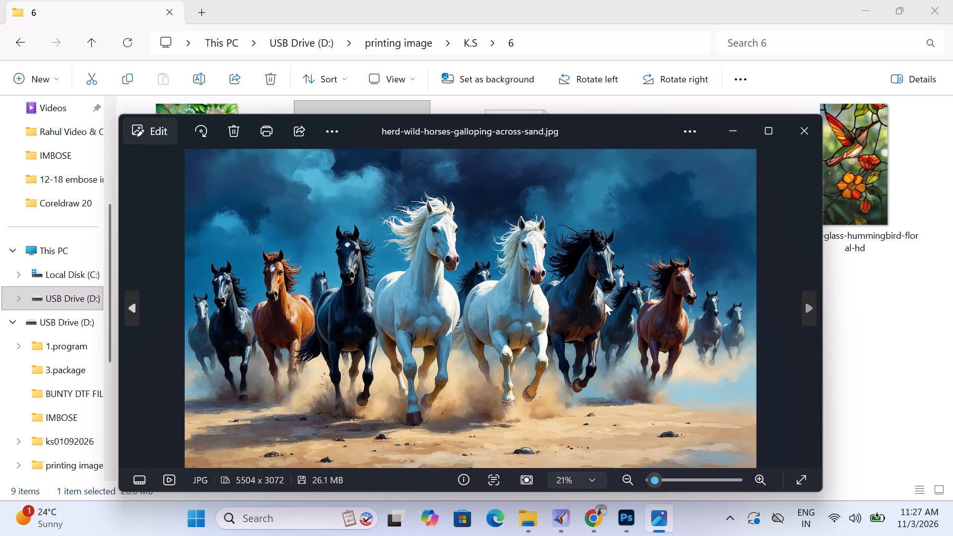
key("BackSpace")
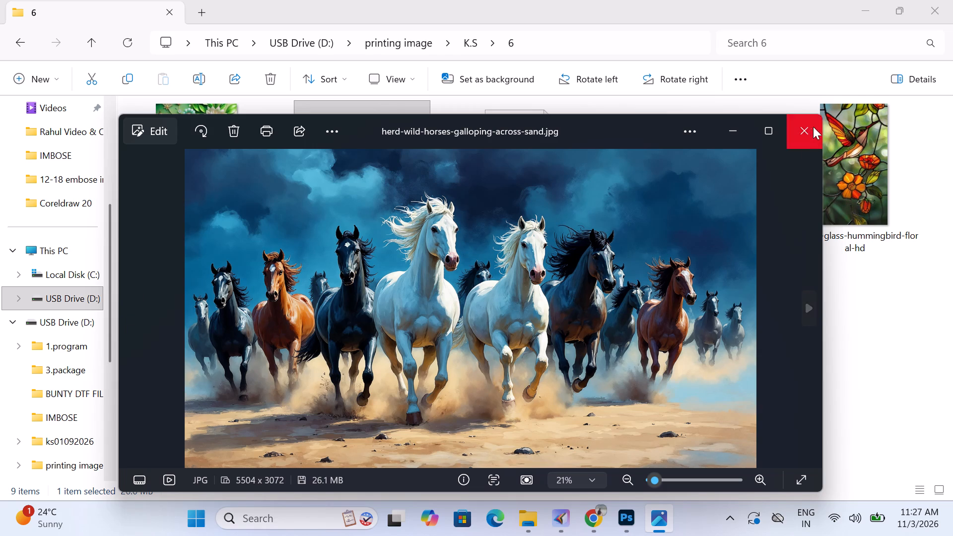
left_click(816, 129)
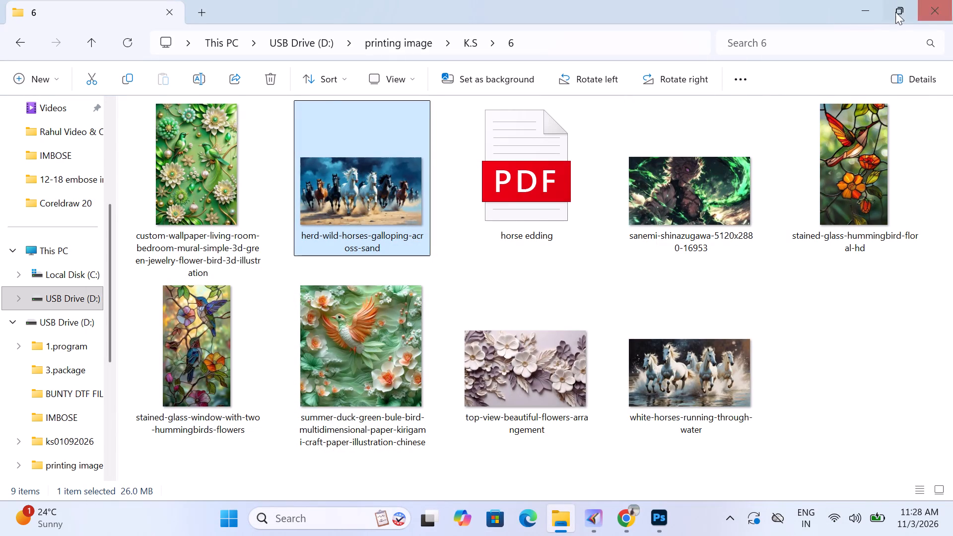
left_click(866, 7)
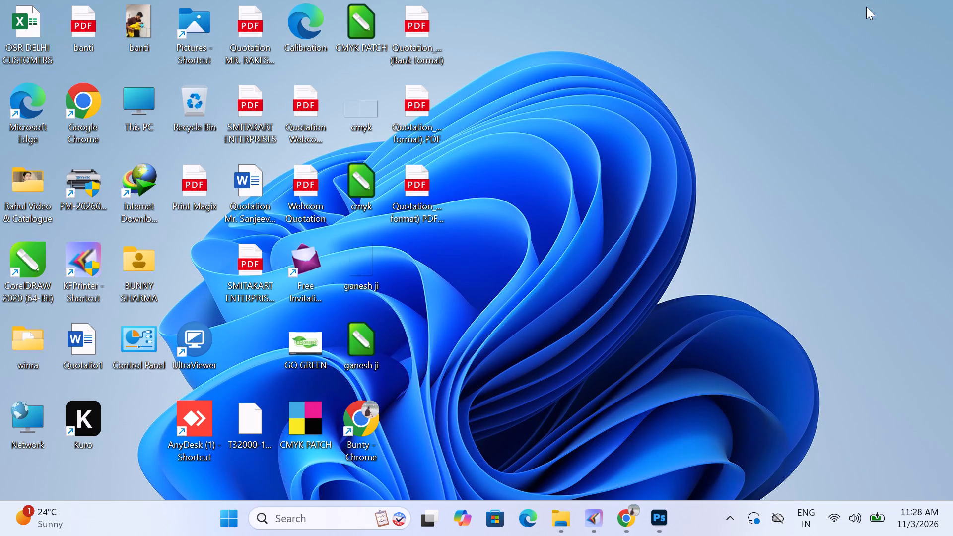
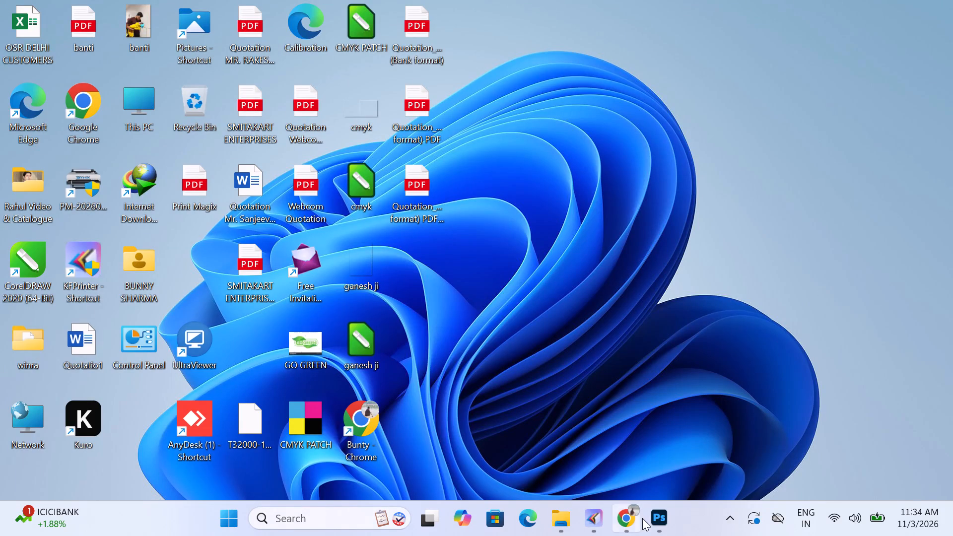
Launch CorelDRAW 2020 from the desktop and open the auto-backup file it offers to recover.
double_click(19, 261)
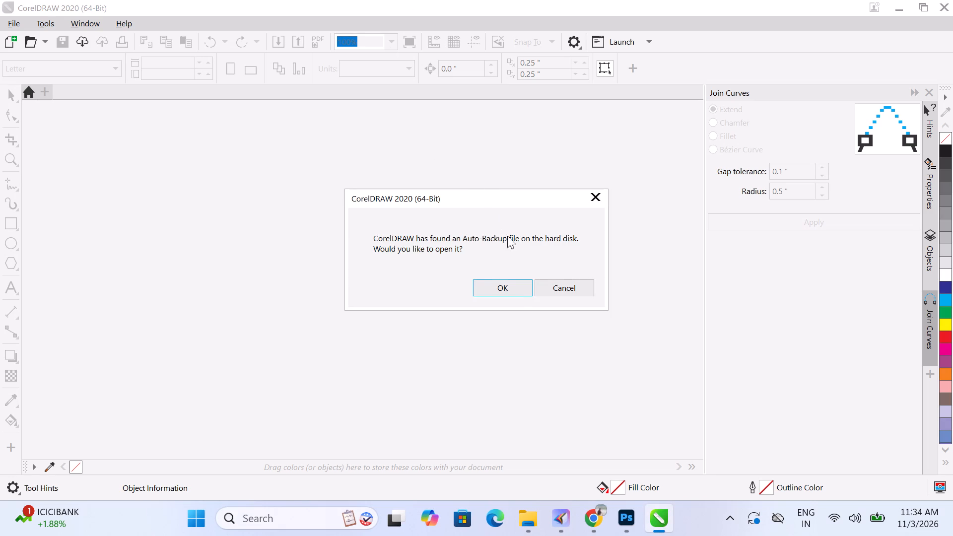
left_click(518, 289)
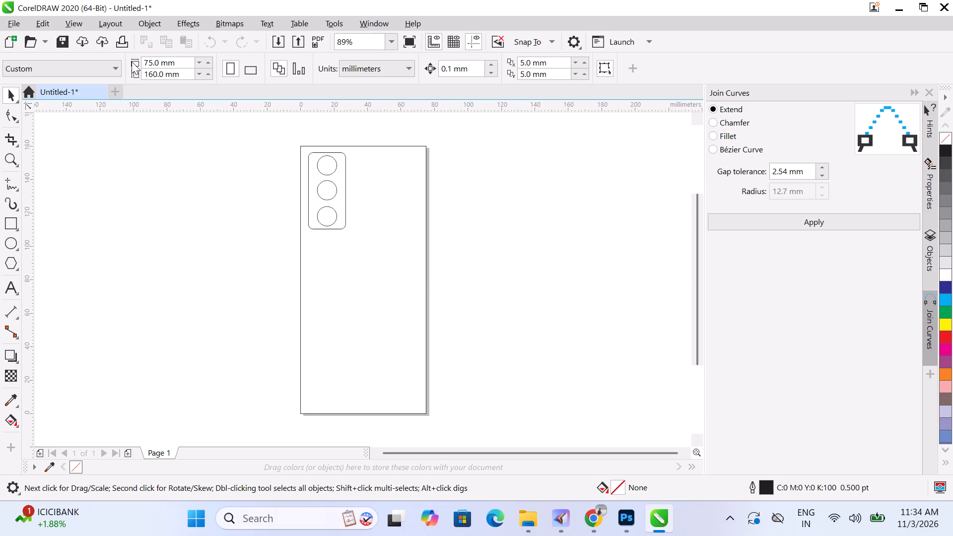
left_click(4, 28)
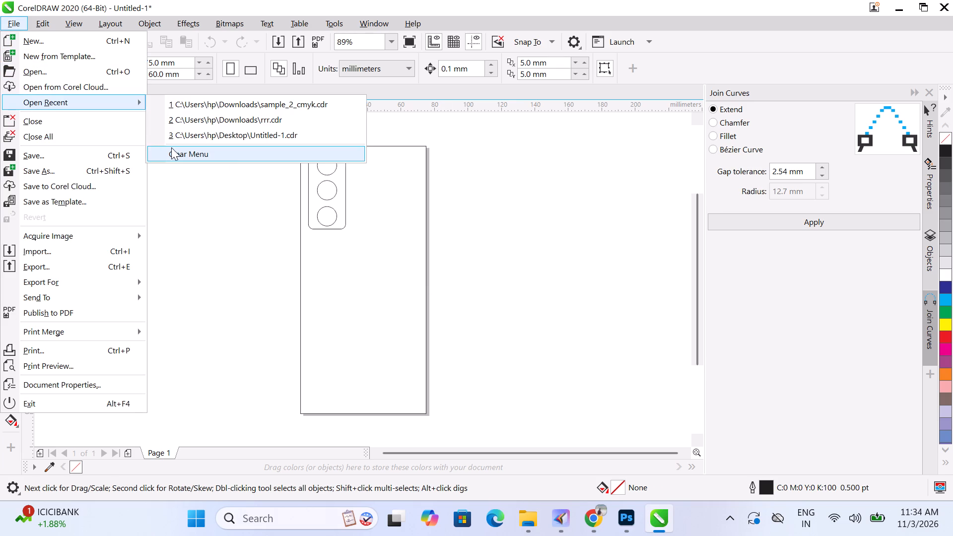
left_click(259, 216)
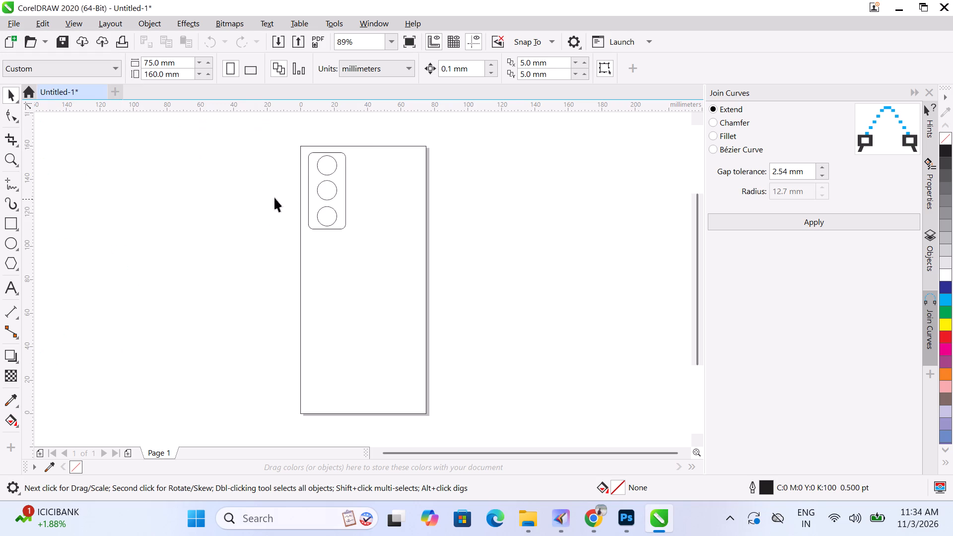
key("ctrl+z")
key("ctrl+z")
Delete the page outline, rounded rectangle and three circles so the recovered drawing page is empty.
left_click_drag(238, 127, 675, 511)
key("BackSpace")
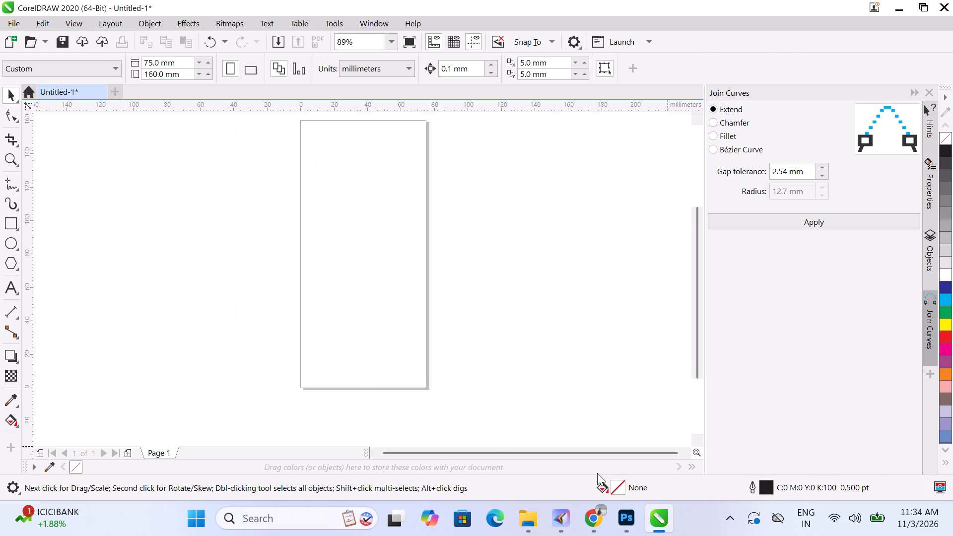
key("BackSpace")
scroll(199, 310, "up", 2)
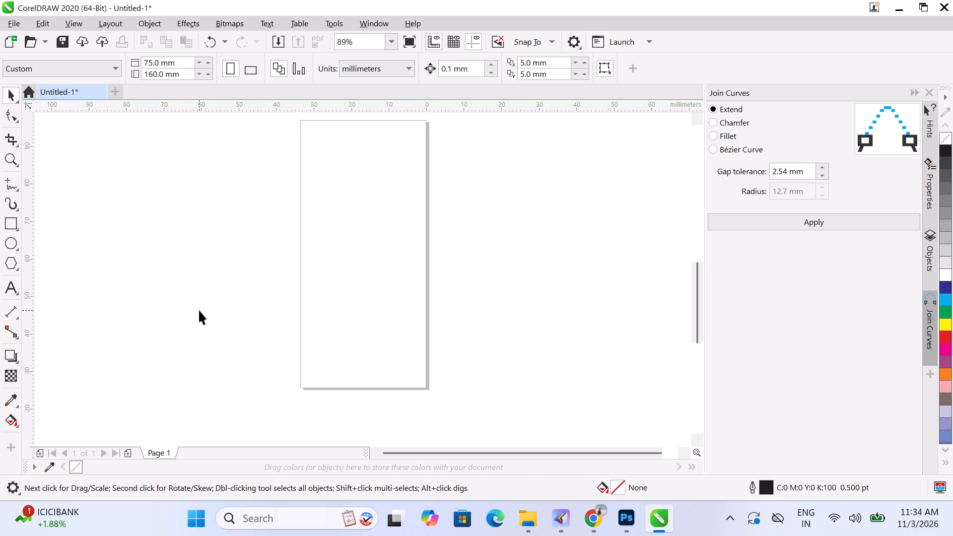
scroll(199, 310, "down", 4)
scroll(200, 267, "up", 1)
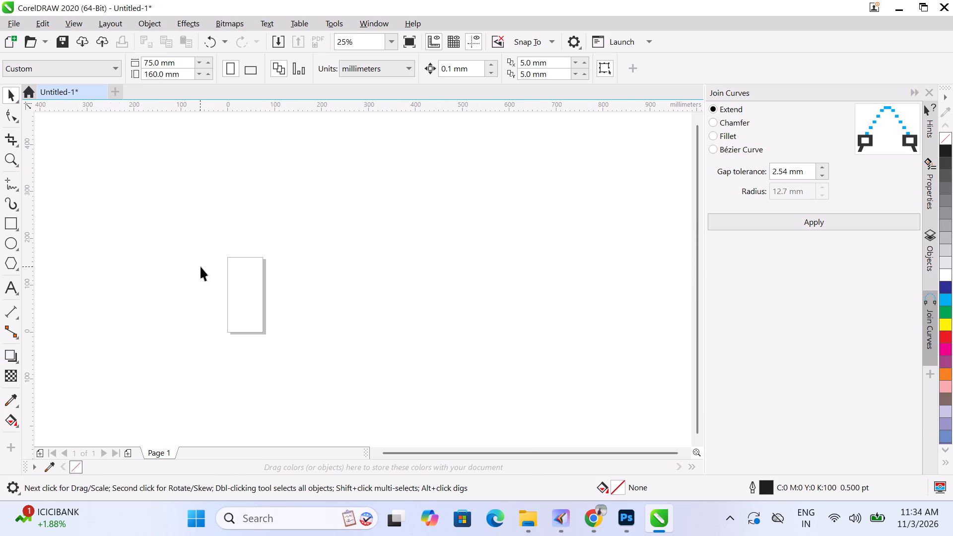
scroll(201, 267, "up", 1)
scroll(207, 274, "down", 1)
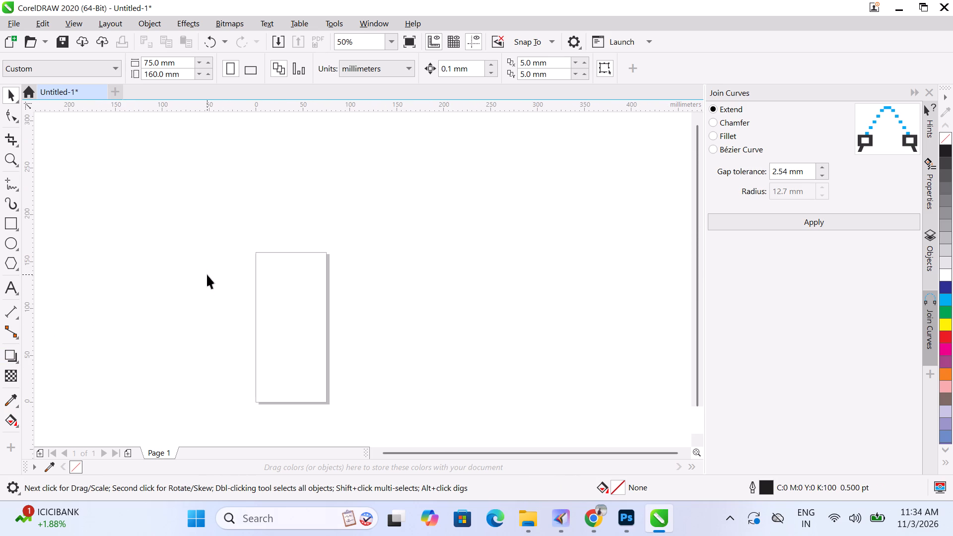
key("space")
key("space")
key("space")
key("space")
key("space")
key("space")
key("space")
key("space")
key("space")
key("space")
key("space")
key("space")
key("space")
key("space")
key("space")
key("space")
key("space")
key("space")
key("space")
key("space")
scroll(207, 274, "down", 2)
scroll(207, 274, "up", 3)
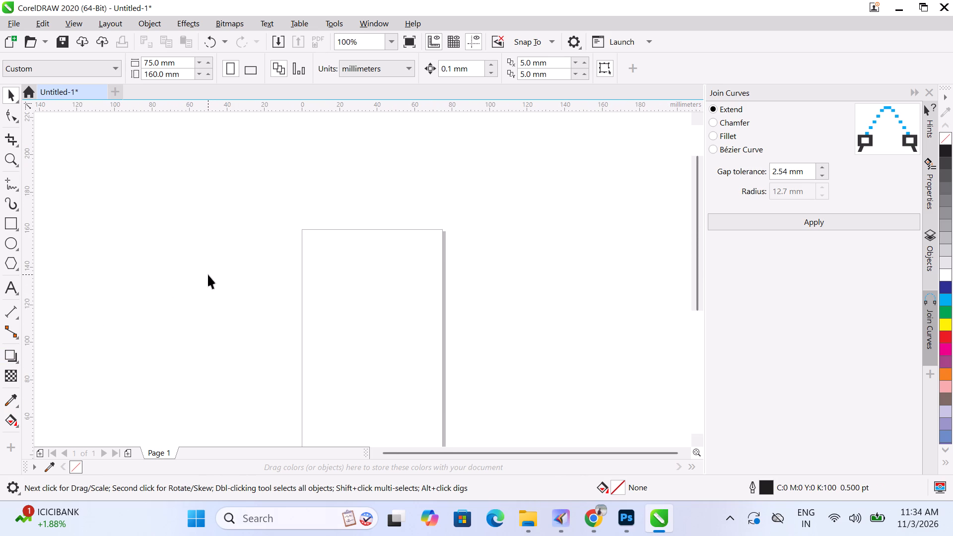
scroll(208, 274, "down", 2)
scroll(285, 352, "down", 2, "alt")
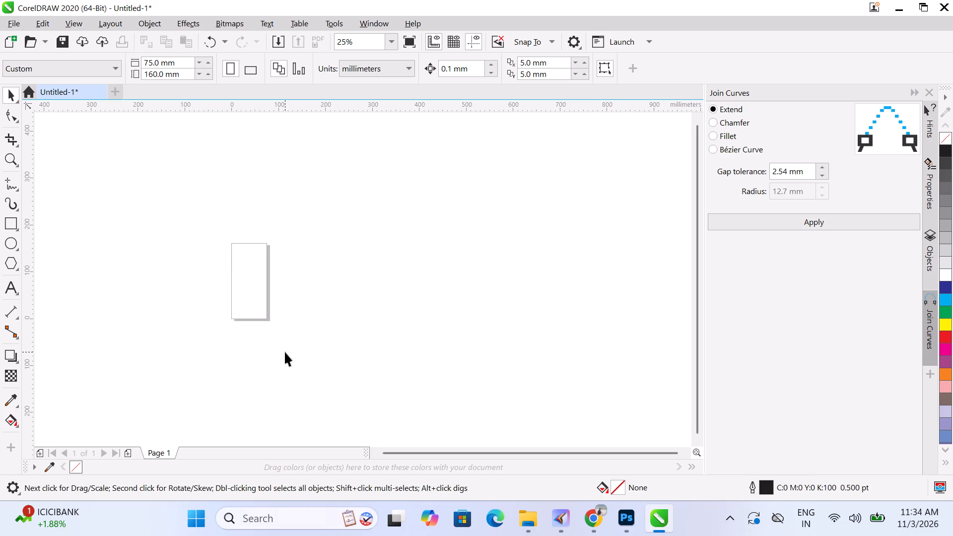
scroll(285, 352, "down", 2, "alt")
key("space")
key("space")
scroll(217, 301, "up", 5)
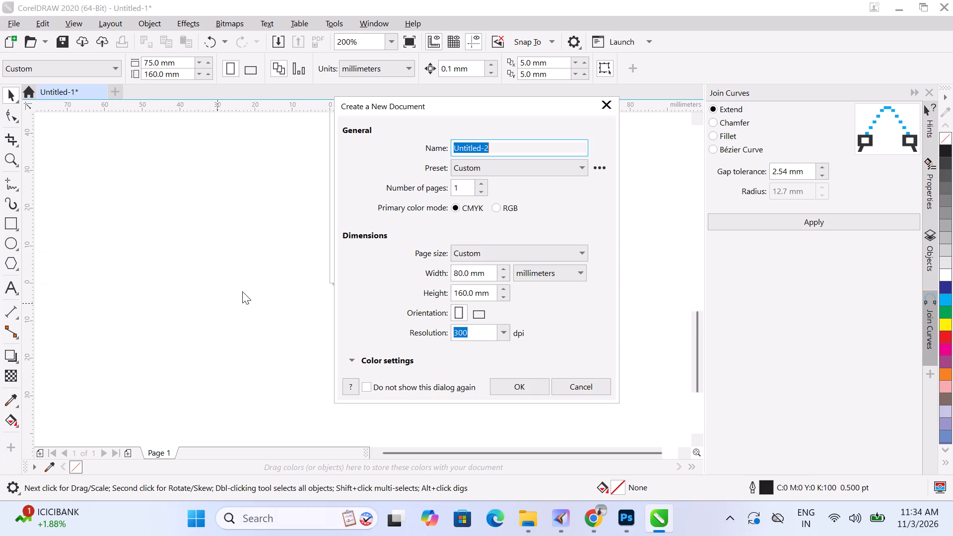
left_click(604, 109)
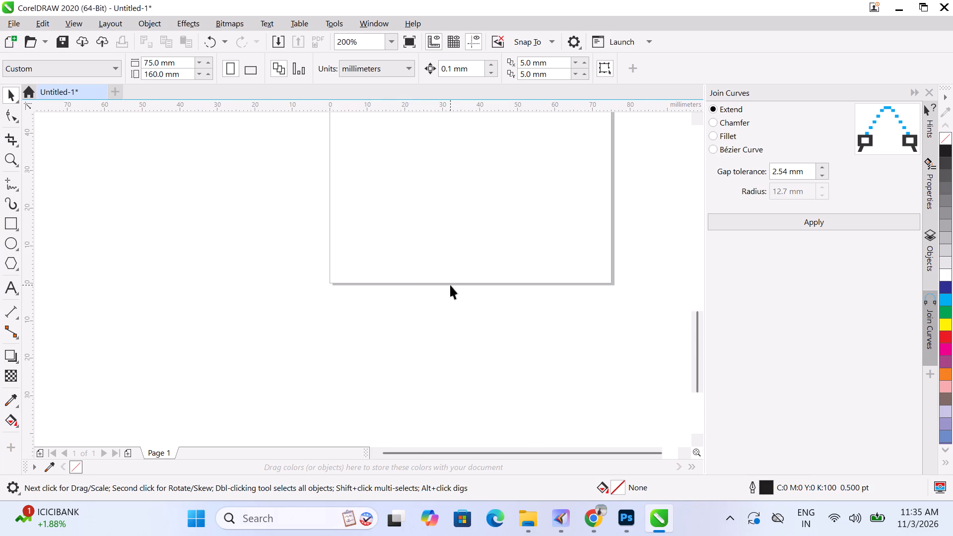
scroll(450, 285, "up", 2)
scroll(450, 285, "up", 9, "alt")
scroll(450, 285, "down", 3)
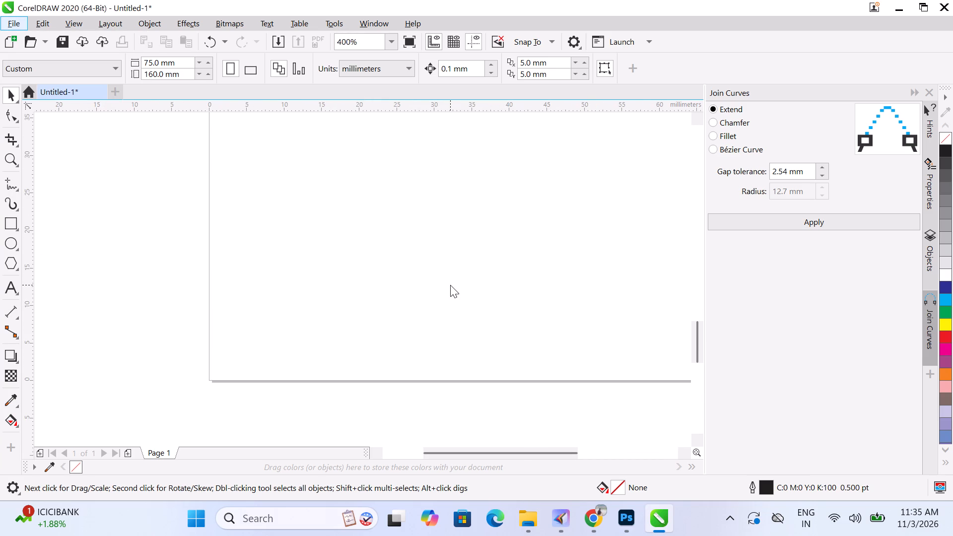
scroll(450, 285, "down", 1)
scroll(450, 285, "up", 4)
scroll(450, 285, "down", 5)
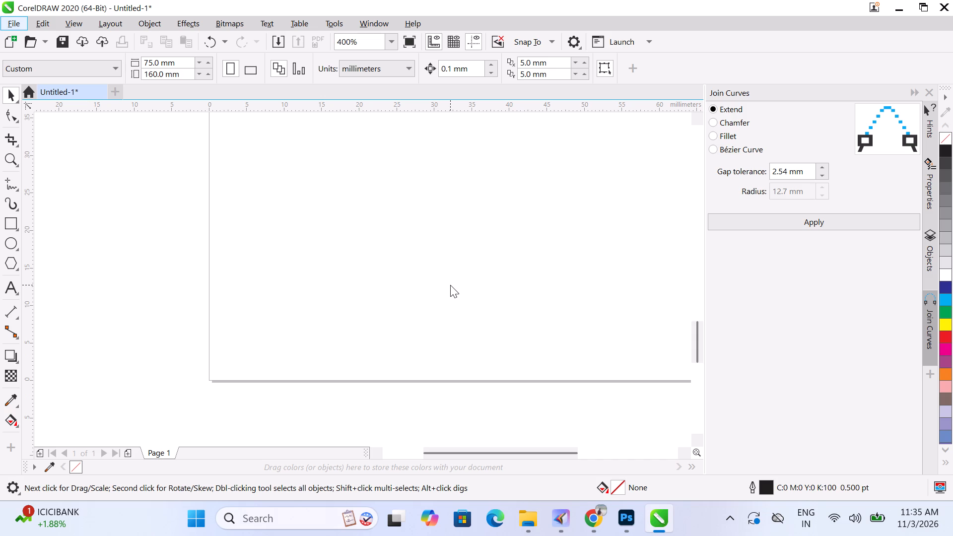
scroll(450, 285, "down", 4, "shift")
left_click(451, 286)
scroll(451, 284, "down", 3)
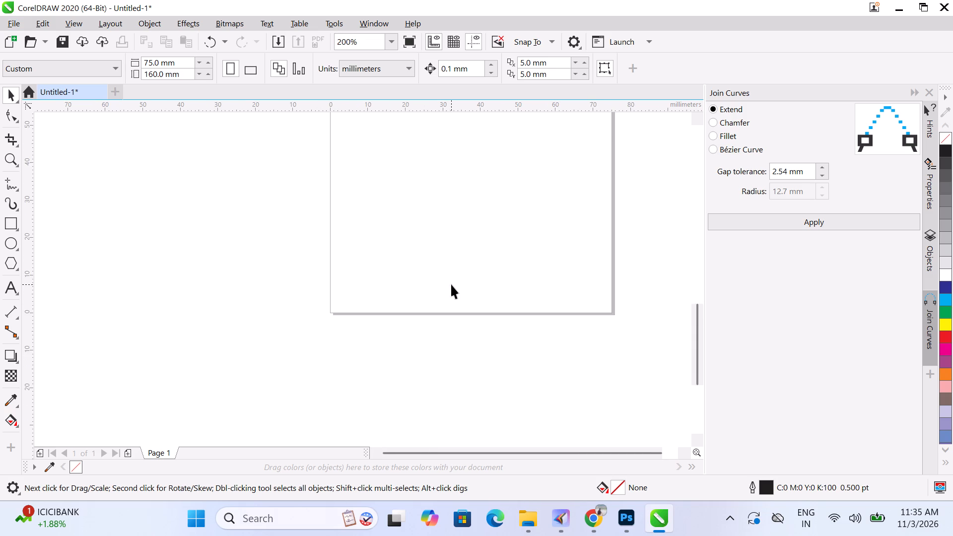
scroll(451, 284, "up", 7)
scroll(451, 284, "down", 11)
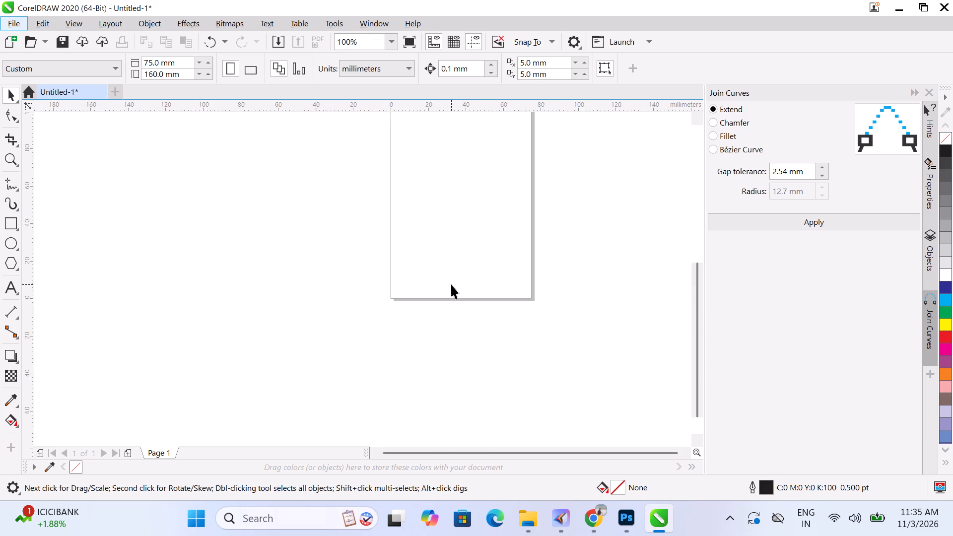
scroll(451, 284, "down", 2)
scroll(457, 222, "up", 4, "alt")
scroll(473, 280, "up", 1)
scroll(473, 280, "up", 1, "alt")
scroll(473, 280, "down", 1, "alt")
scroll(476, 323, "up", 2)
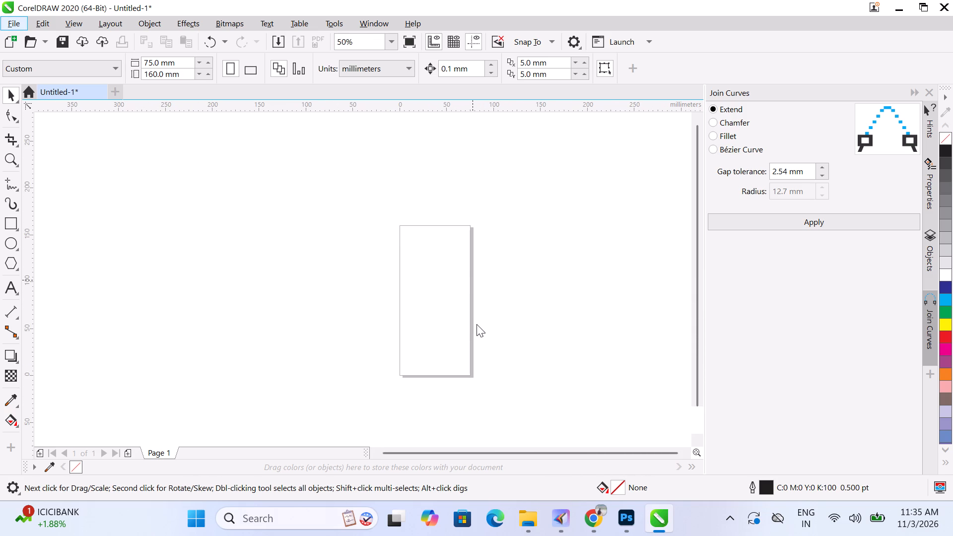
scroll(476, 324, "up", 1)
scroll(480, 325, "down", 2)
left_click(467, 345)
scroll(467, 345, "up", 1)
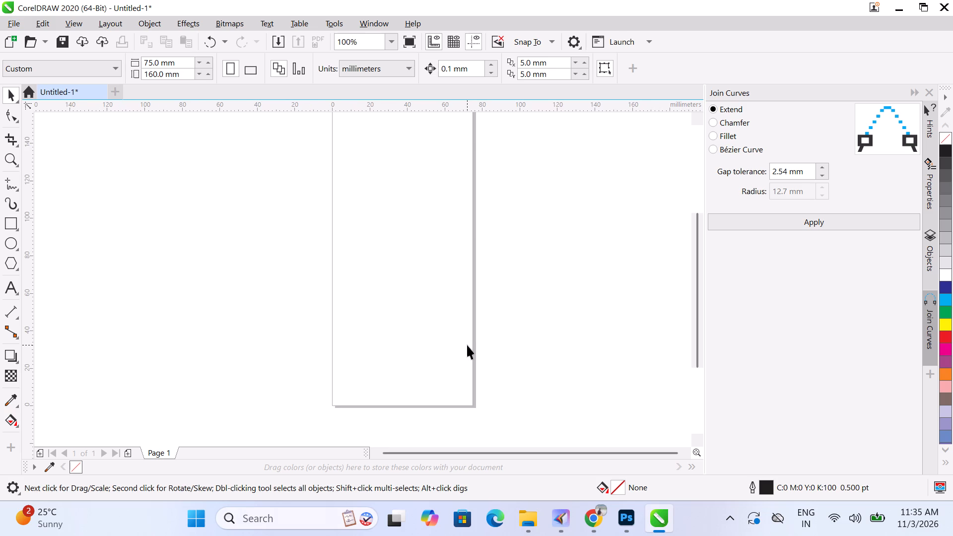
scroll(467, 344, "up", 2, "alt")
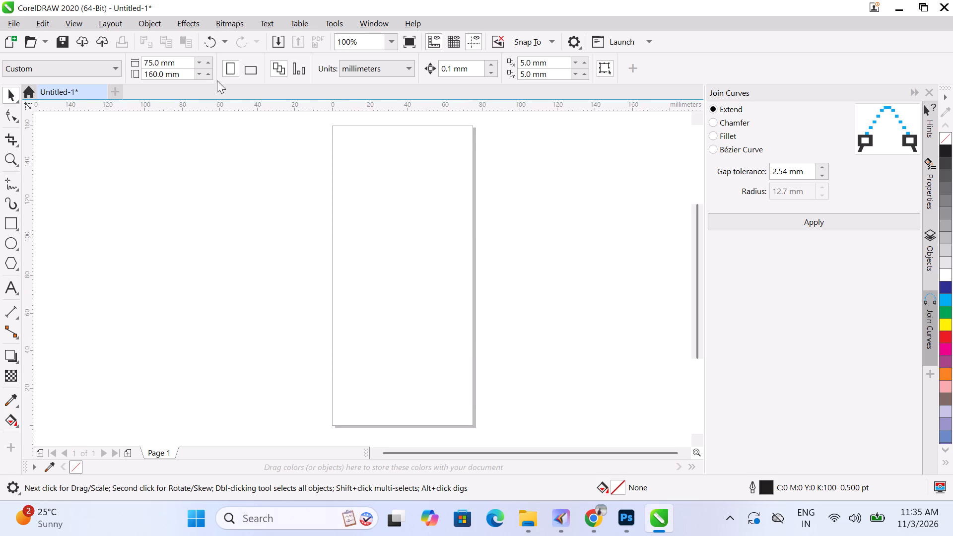
Set the page size to 457 mm wide and 300 mm high.
left_click_drag(183, 61, 25, 58)
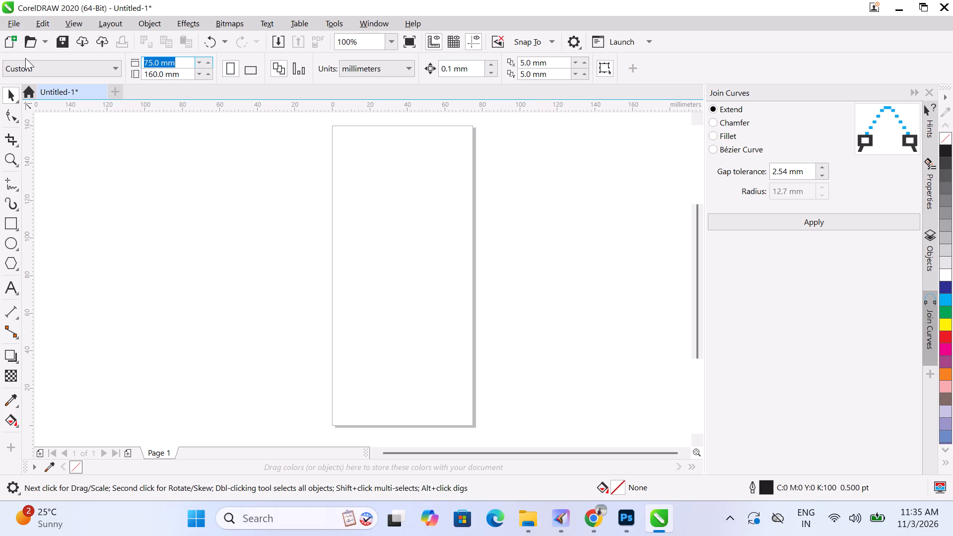
key("4")
type("57")
left_click_drag(185, 72, 80, 71)
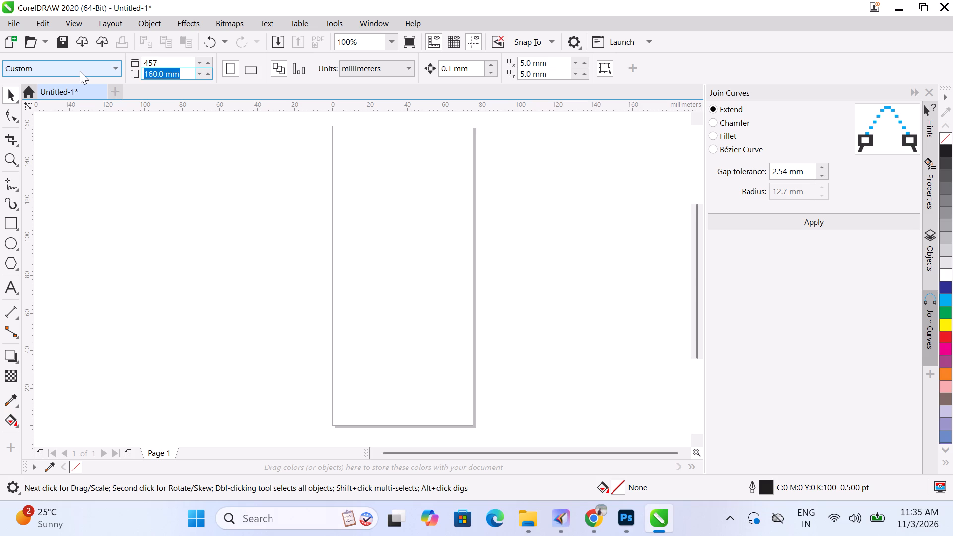
type("300")
left_click(105, 246)
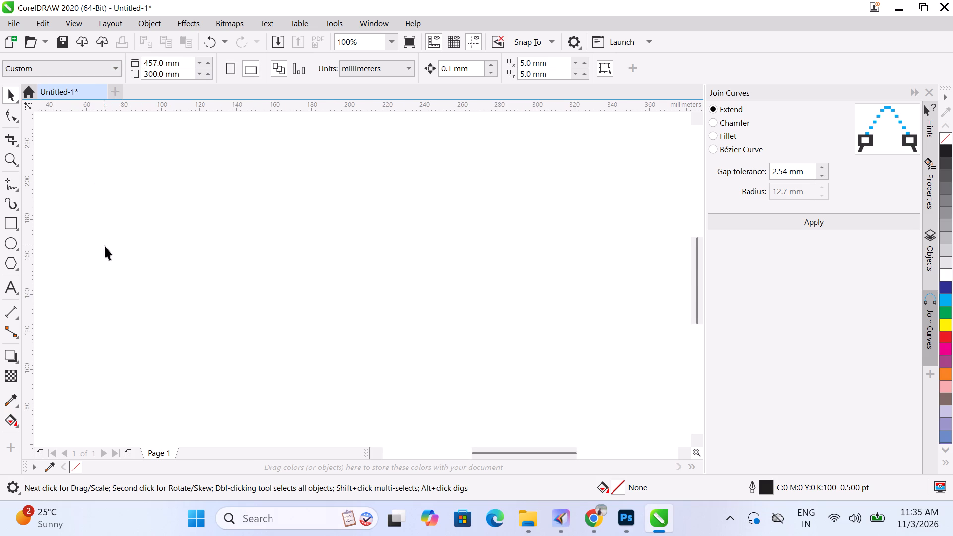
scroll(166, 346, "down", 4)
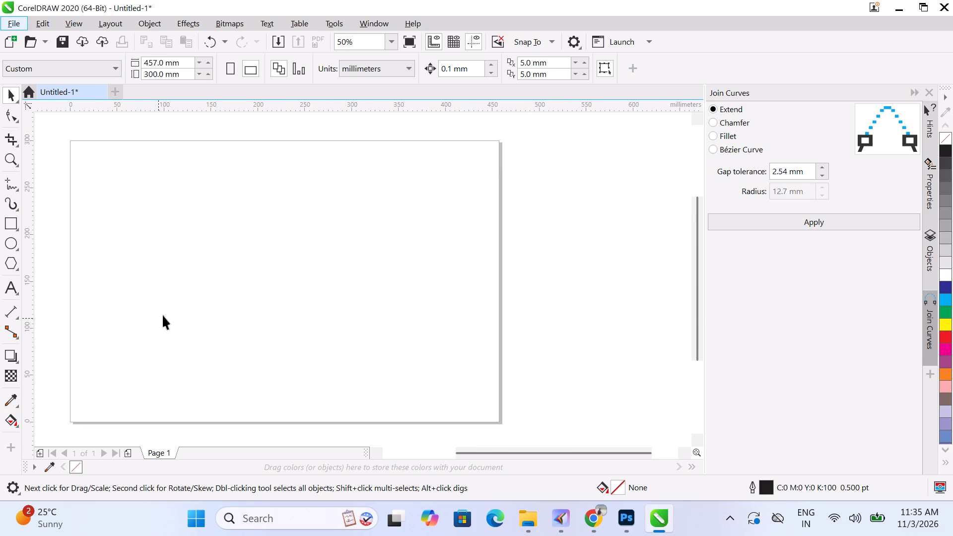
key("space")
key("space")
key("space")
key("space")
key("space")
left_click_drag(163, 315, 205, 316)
Import the 1372 x 768 seven-horses JPG from Downloads and place it at its original size on the page.
right_click(209, 204)
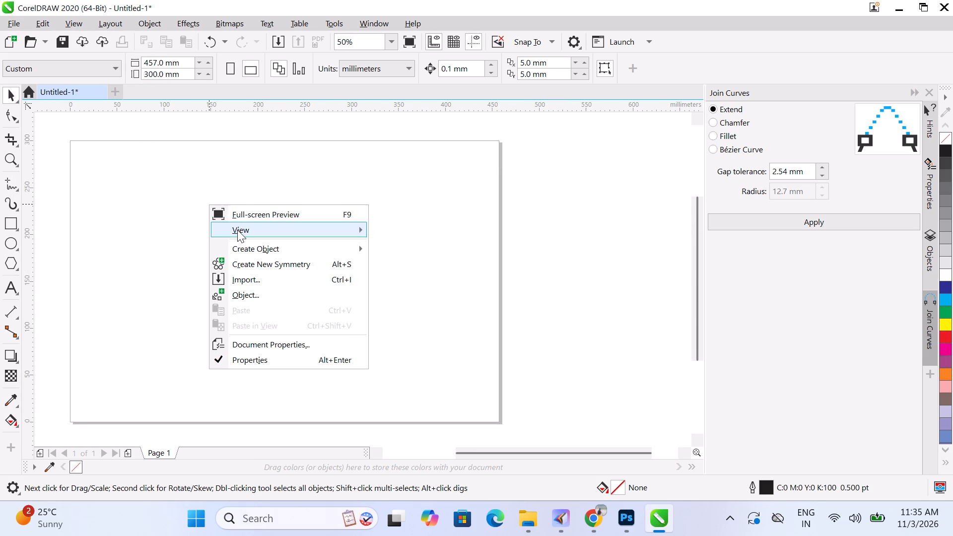
left_click(239, 281)
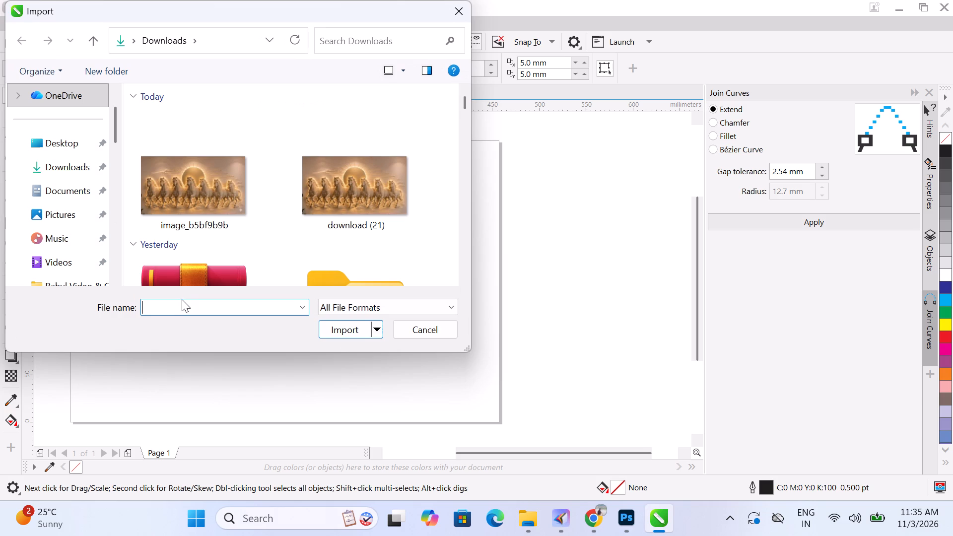
double_click(178, 184)
left_click(165, 225)
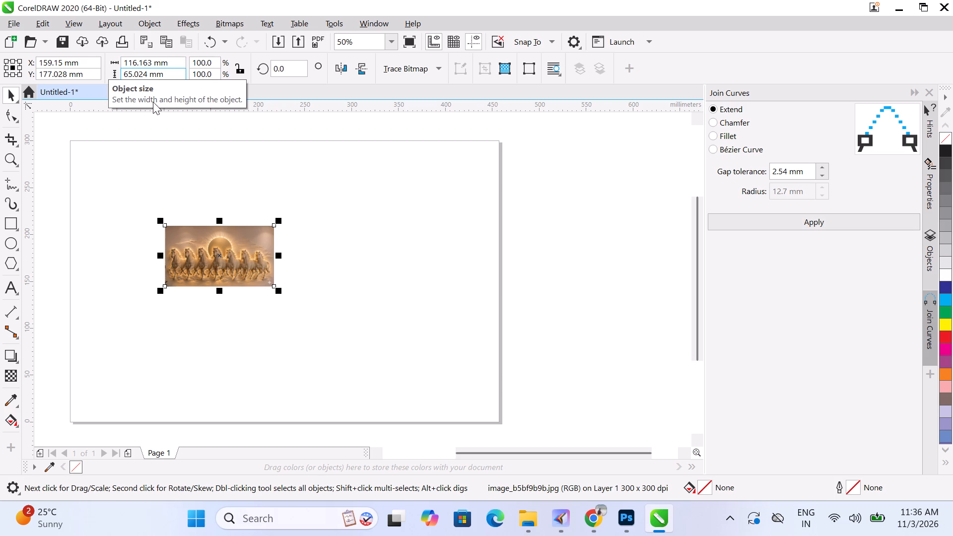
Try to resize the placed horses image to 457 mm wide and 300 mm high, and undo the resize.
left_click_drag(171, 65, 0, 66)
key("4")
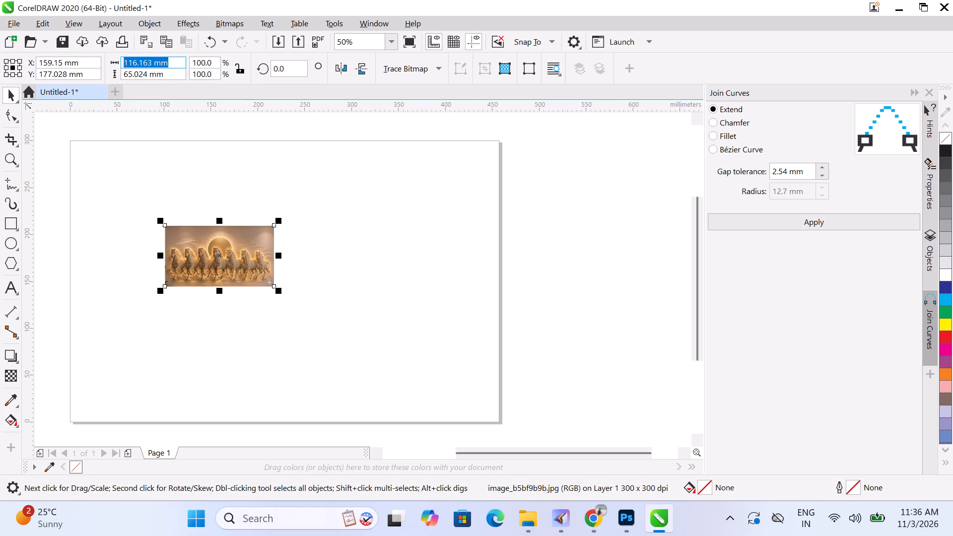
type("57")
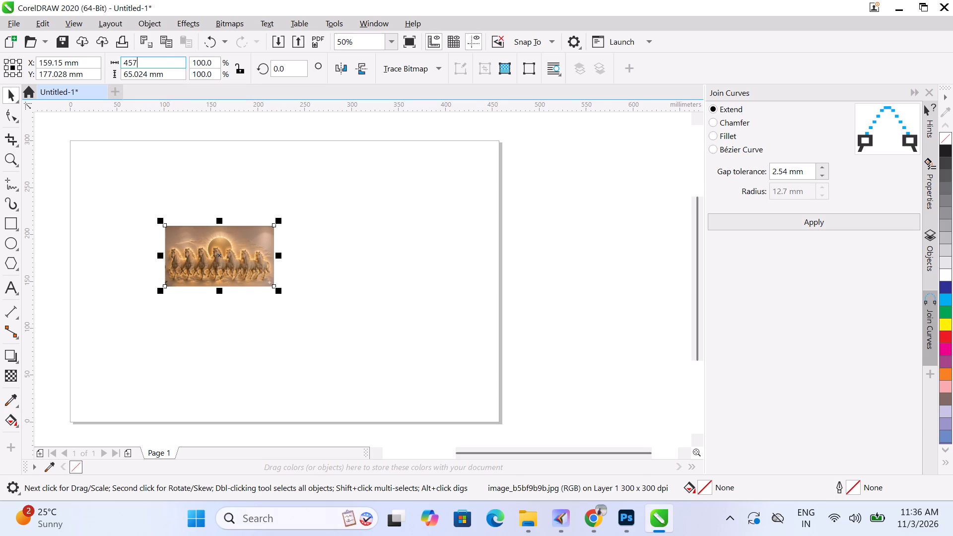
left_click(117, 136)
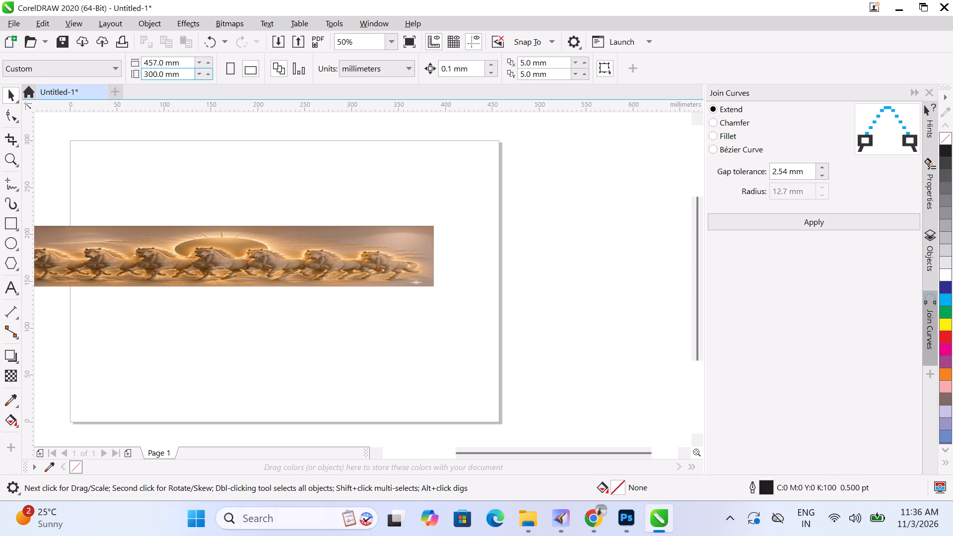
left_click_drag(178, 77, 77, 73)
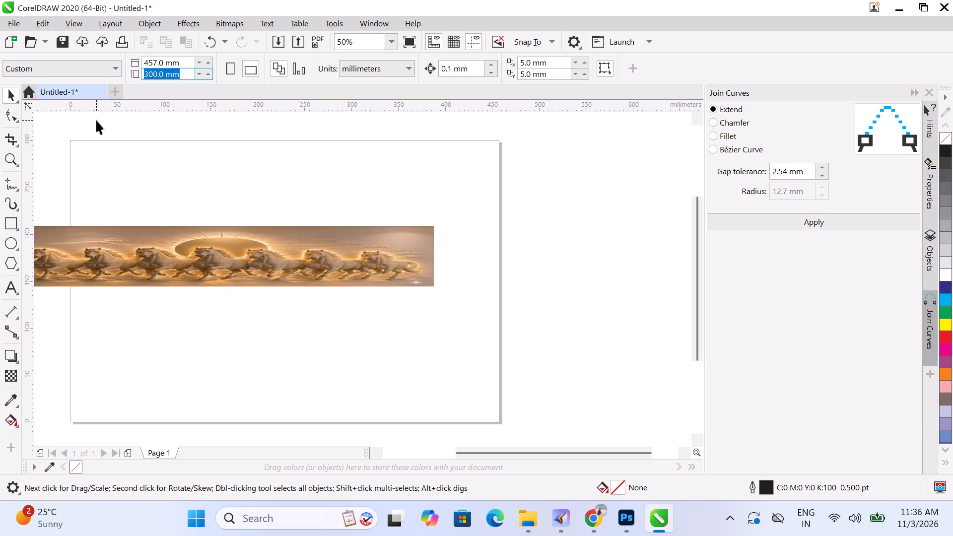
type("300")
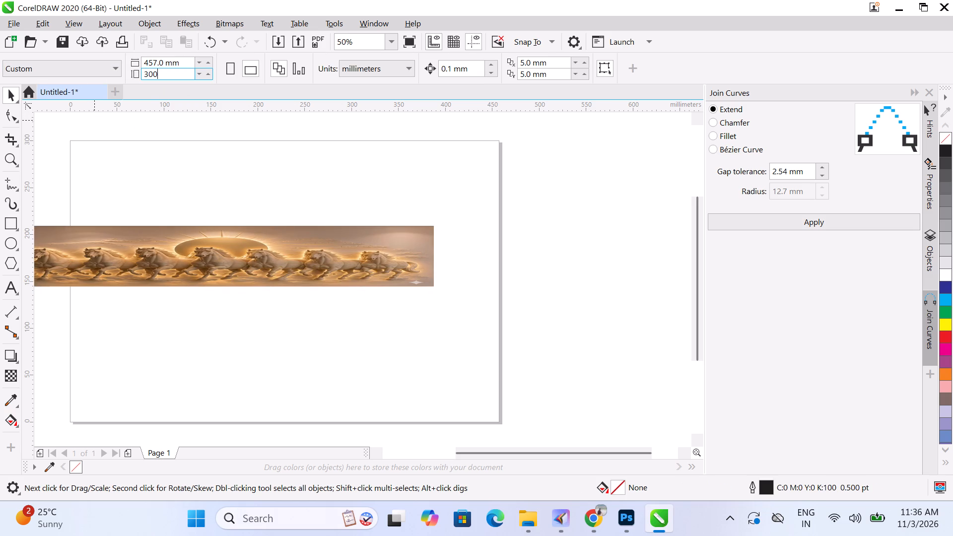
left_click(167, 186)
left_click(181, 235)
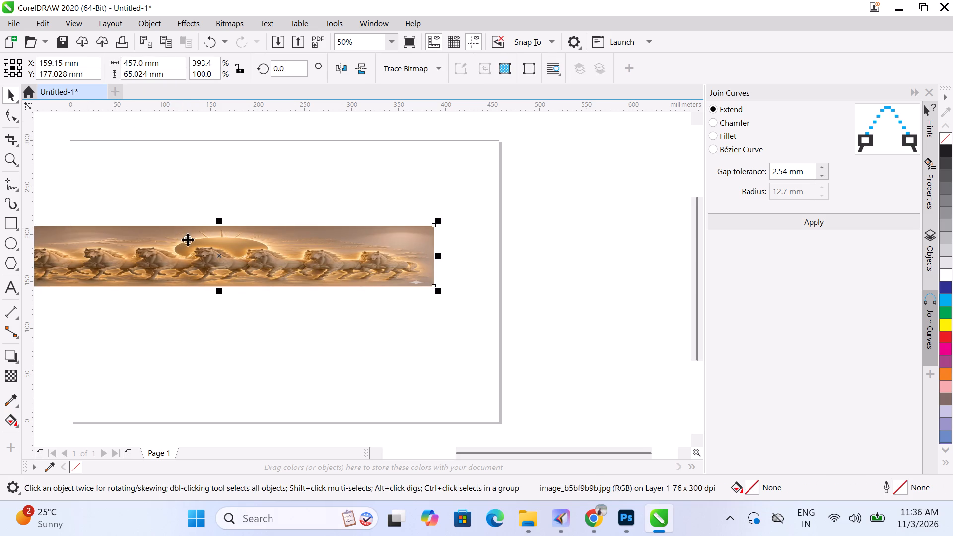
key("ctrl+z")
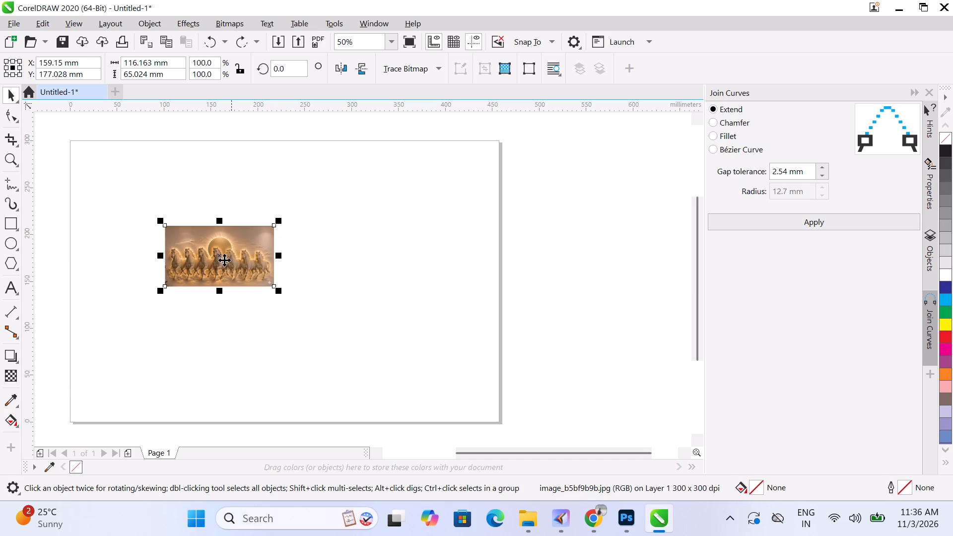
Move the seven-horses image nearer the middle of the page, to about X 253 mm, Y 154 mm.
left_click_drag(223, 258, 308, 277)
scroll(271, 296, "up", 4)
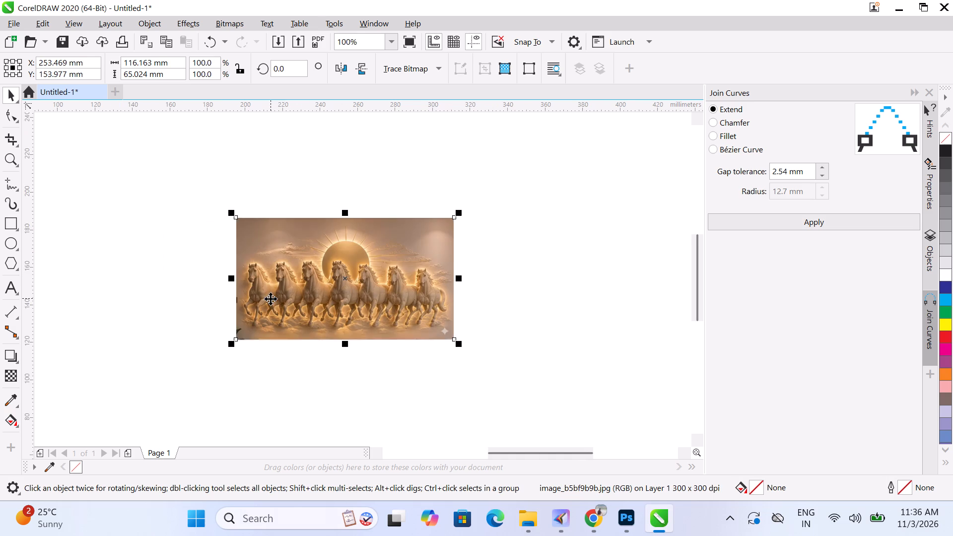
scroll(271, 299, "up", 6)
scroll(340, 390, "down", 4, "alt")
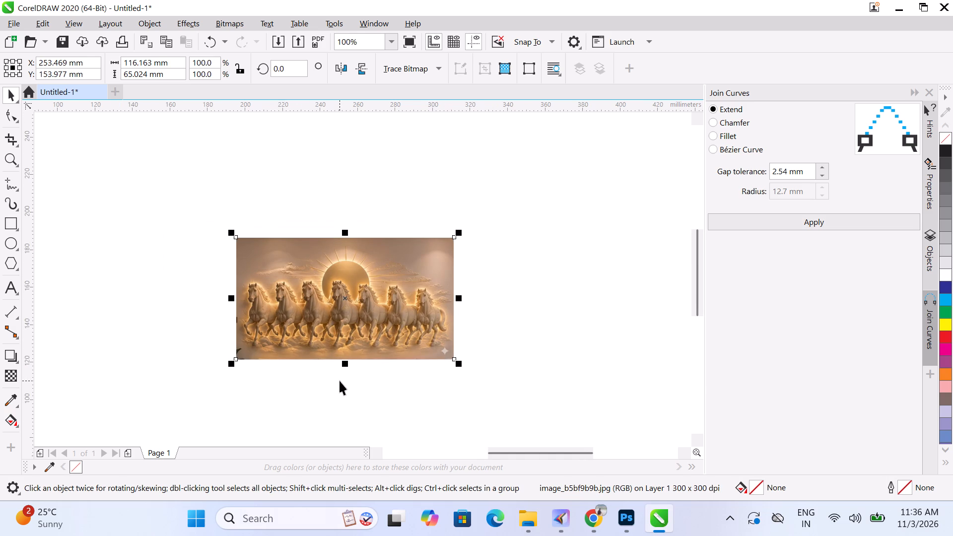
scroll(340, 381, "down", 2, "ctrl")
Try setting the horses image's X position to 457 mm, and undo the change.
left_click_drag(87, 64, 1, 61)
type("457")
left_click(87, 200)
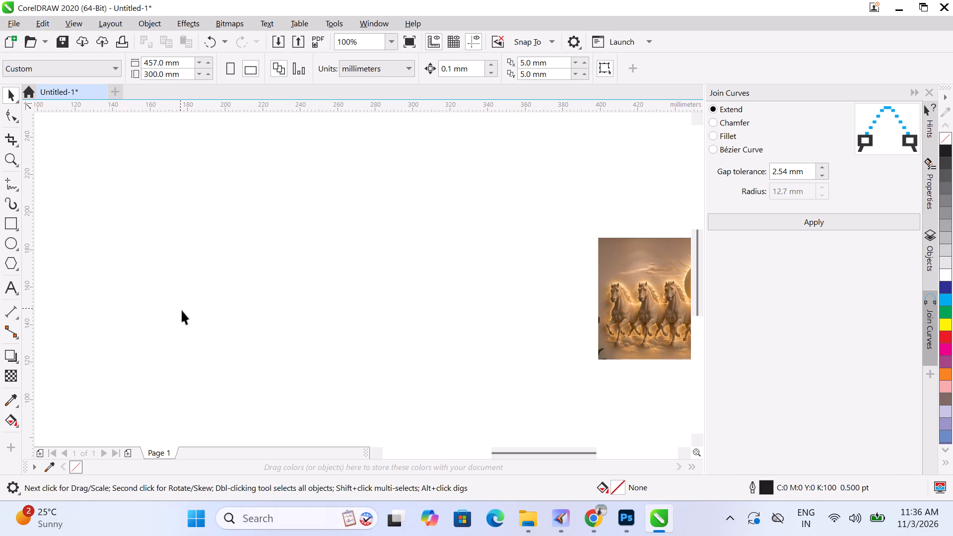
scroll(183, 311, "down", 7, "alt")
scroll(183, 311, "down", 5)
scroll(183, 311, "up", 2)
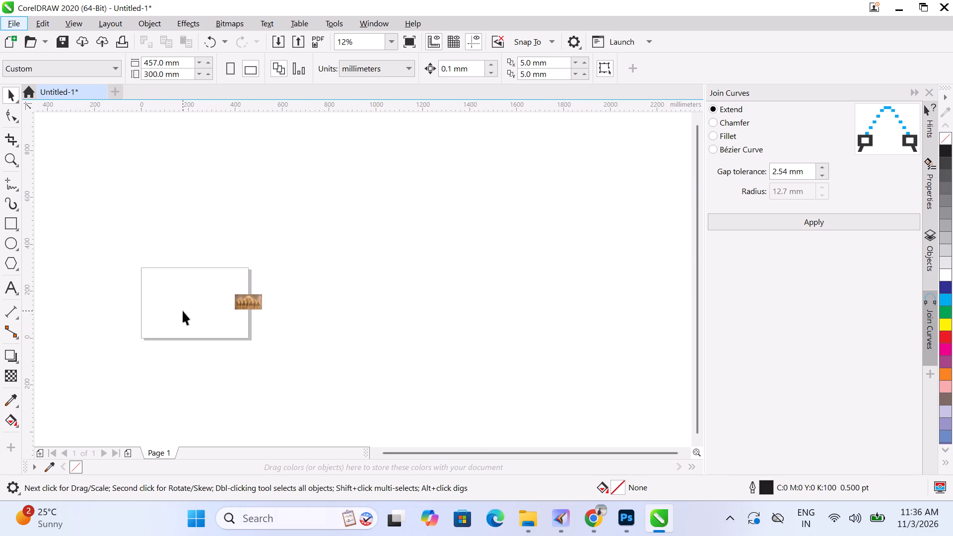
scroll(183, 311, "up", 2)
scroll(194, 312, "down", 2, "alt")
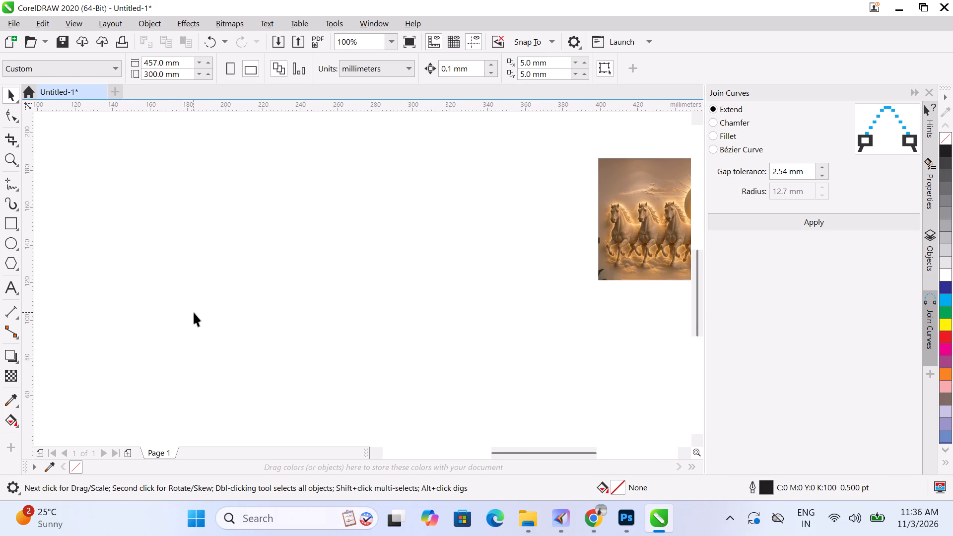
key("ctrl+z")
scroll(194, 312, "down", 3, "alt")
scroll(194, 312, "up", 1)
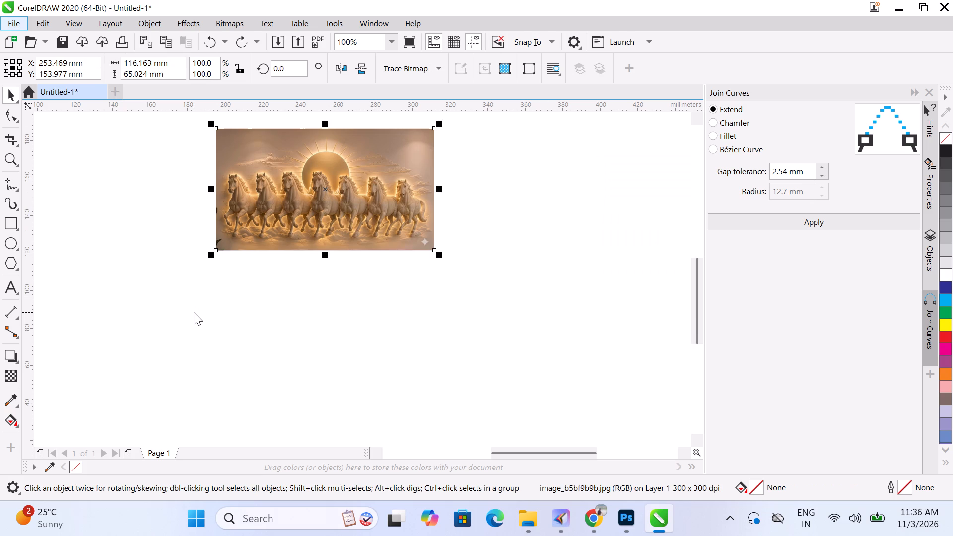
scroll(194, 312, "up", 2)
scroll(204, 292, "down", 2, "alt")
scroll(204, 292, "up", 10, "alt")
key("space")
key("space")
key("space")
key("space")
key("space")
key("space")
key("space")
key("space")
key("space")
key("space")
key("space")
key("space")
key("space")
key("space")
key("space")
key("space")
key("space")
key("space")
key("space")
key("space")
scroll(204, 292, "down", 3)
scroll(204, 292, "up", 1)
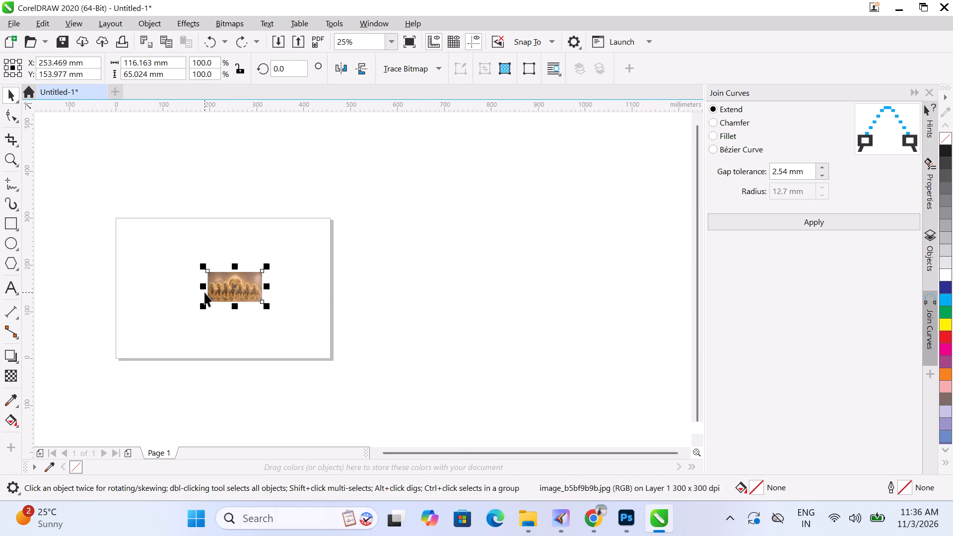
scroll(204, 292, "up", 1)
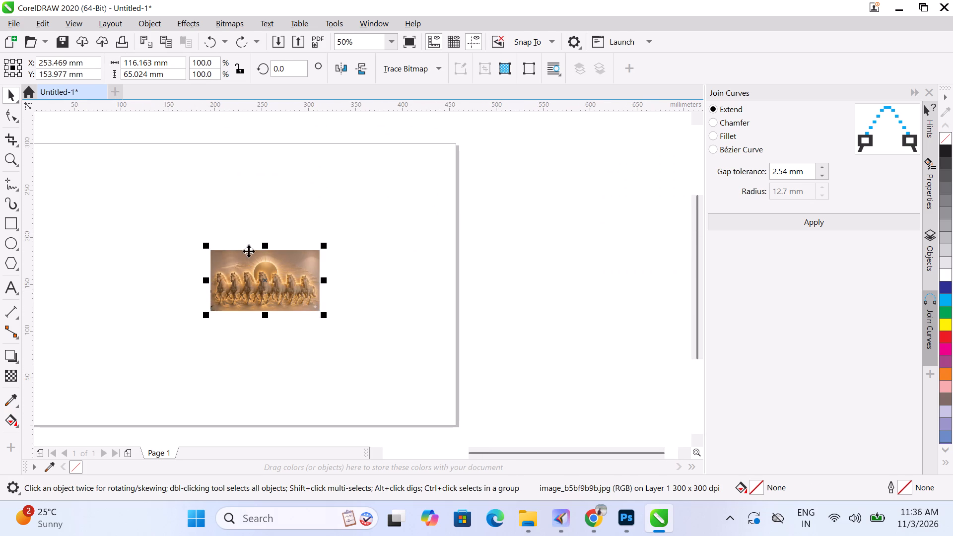
Examine the horses, sun and background of the placed image at close range to judge its quality.
left_click(371, 149)
scroll(270, 279, "up", 2, "alt")
scroll(236, 384, "up", 1)
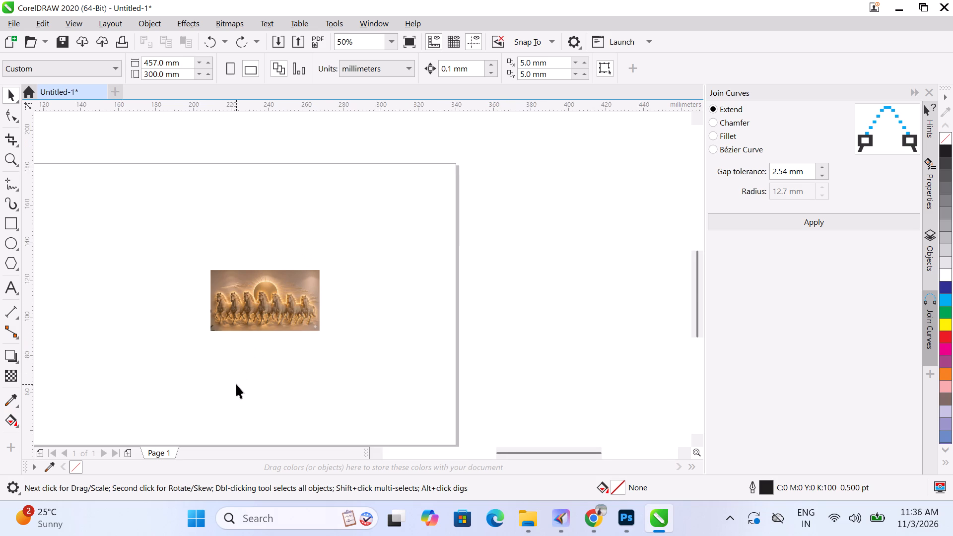
scroll(236, 384, "up", 2)
scroll(252, 277, "up", 5, "alt")
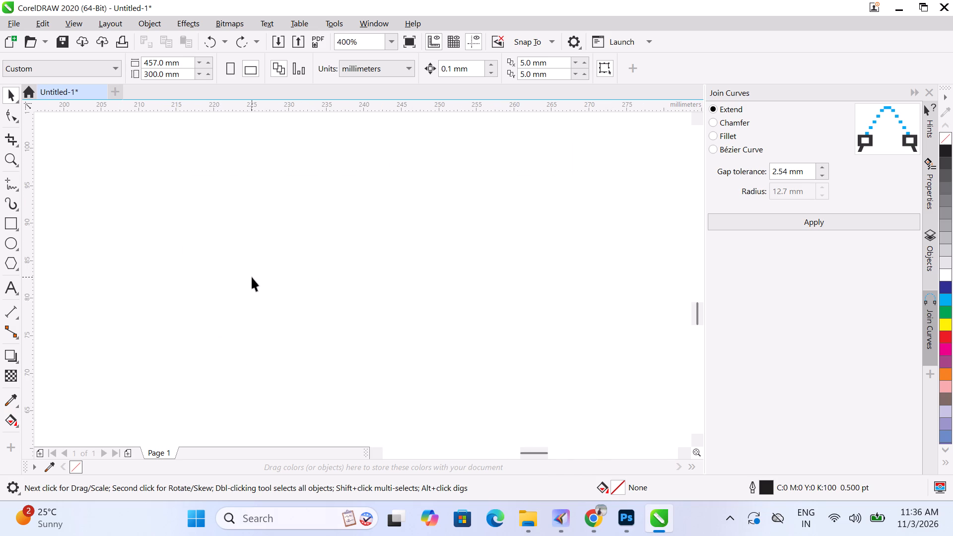
scroll(252, 277, "up", 18, "alt")
scroll(246, 279, "up", 10, "alt")
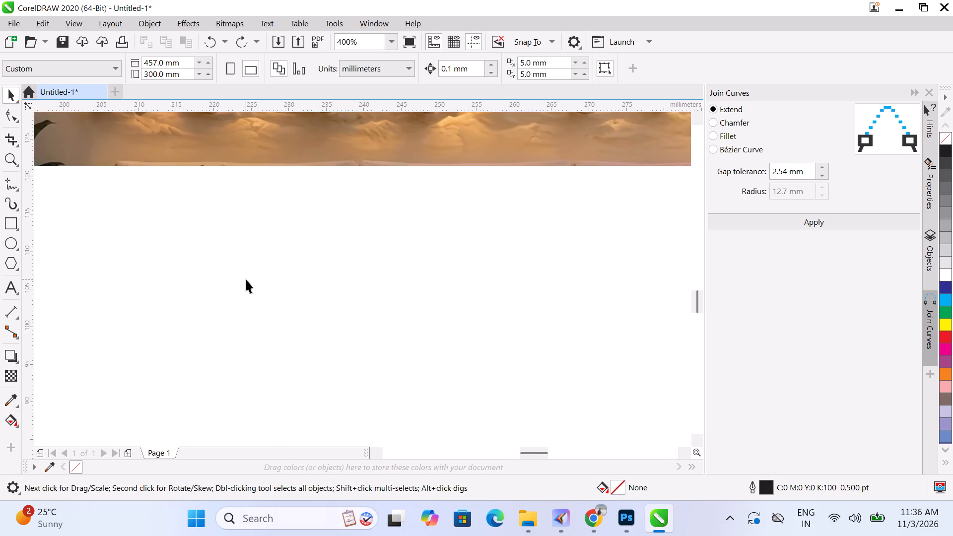
scroll(246, 279, "up", 20, "alt")
scroll(246, 279, "up", 8, "alt")
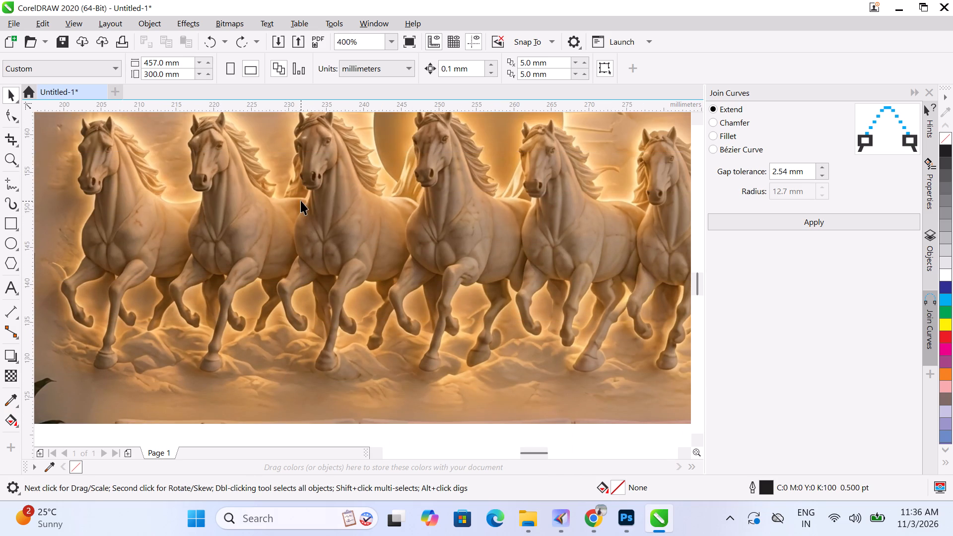
scroll(287, 189, "up", 6, "alt")
scroll(311, 224, "up", 6, "alt")
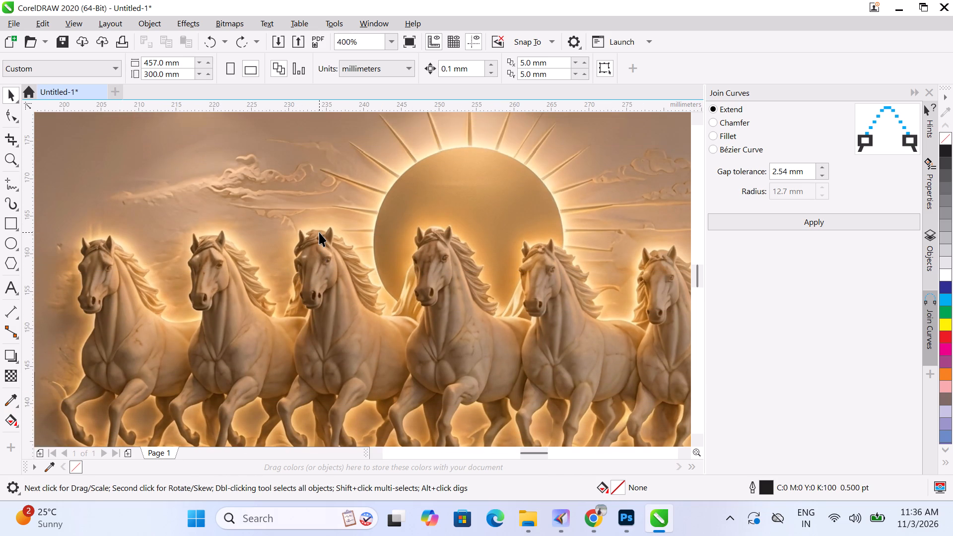
scroll(319, 232, "down", 4, "alt")
scroll(319, 232, "up", 4, "alt")
scroll(319, 232, "down", 2, "shift")
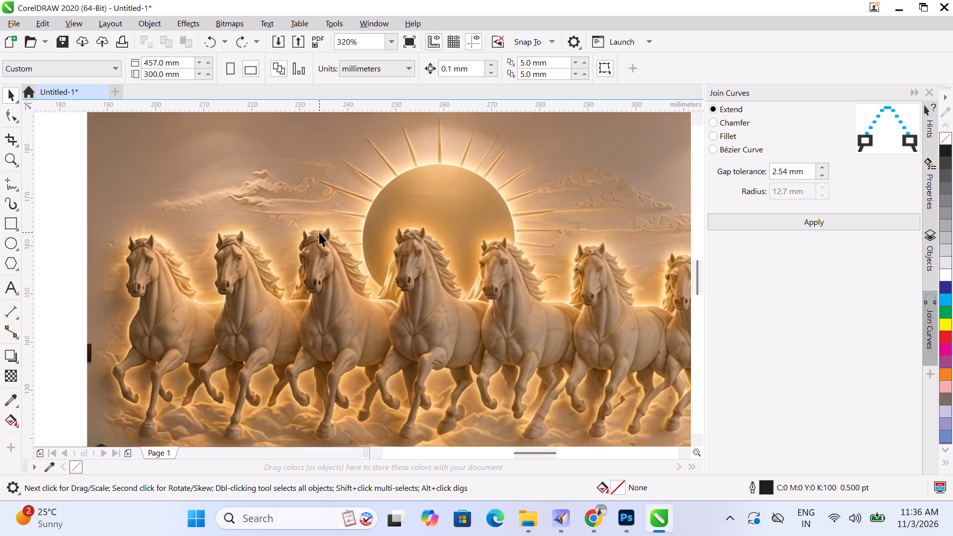
scroll(319, 232, "down", 4, "shift")
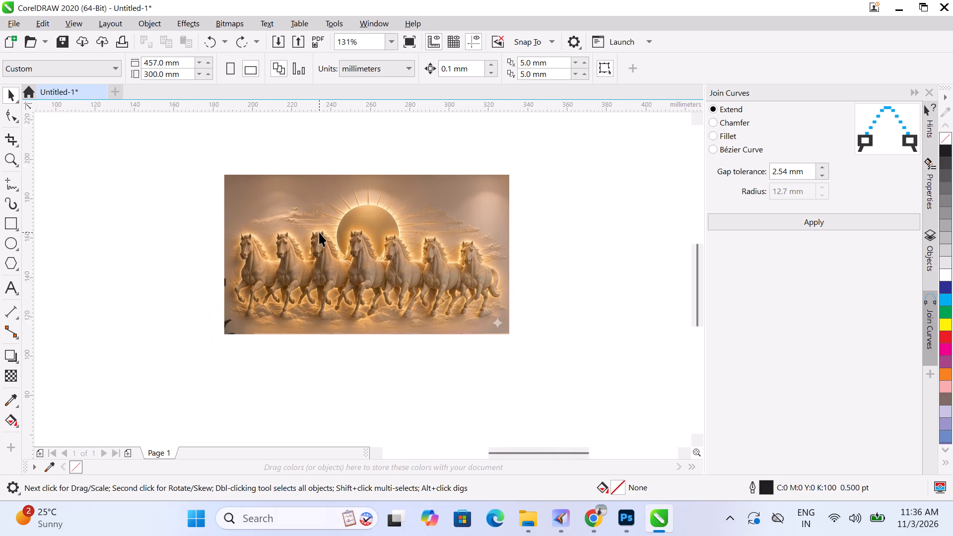
scroll(319, 232, "down", 6, "shift")
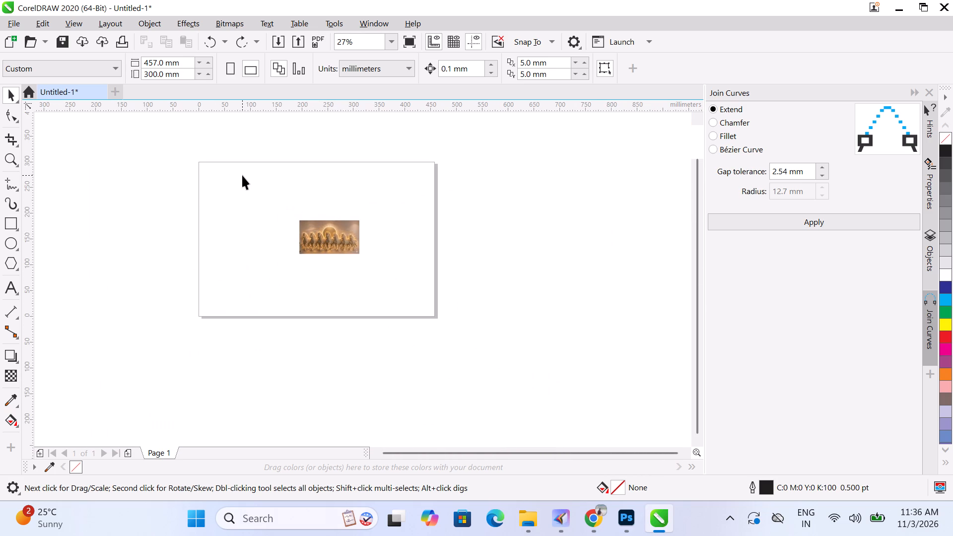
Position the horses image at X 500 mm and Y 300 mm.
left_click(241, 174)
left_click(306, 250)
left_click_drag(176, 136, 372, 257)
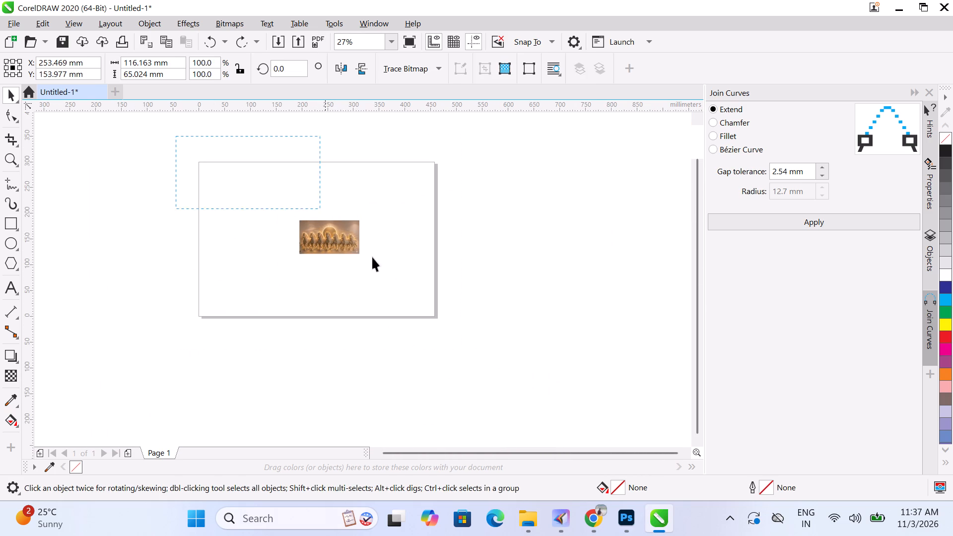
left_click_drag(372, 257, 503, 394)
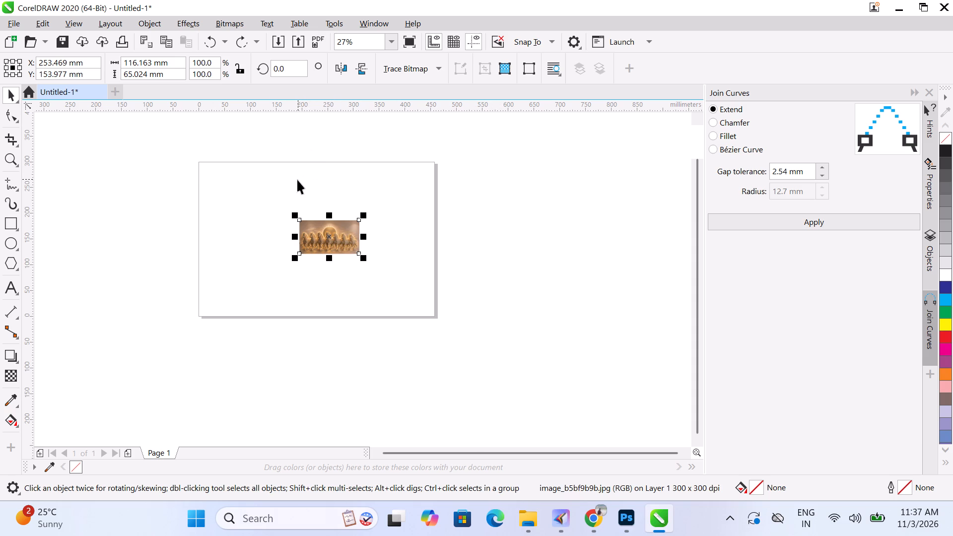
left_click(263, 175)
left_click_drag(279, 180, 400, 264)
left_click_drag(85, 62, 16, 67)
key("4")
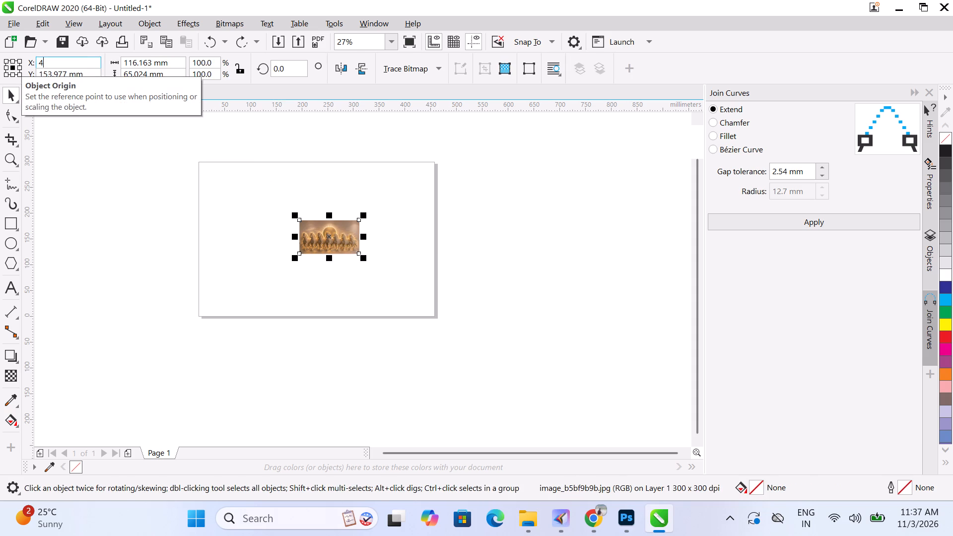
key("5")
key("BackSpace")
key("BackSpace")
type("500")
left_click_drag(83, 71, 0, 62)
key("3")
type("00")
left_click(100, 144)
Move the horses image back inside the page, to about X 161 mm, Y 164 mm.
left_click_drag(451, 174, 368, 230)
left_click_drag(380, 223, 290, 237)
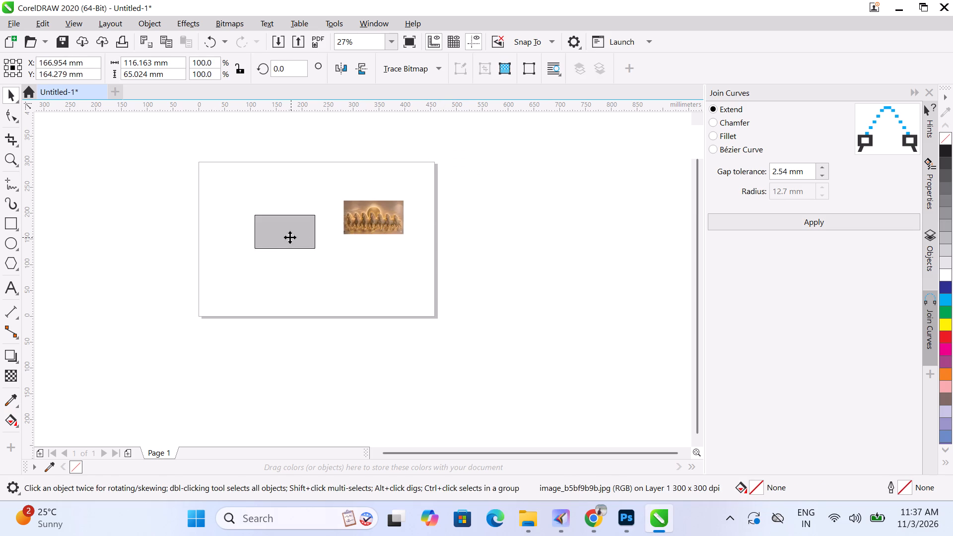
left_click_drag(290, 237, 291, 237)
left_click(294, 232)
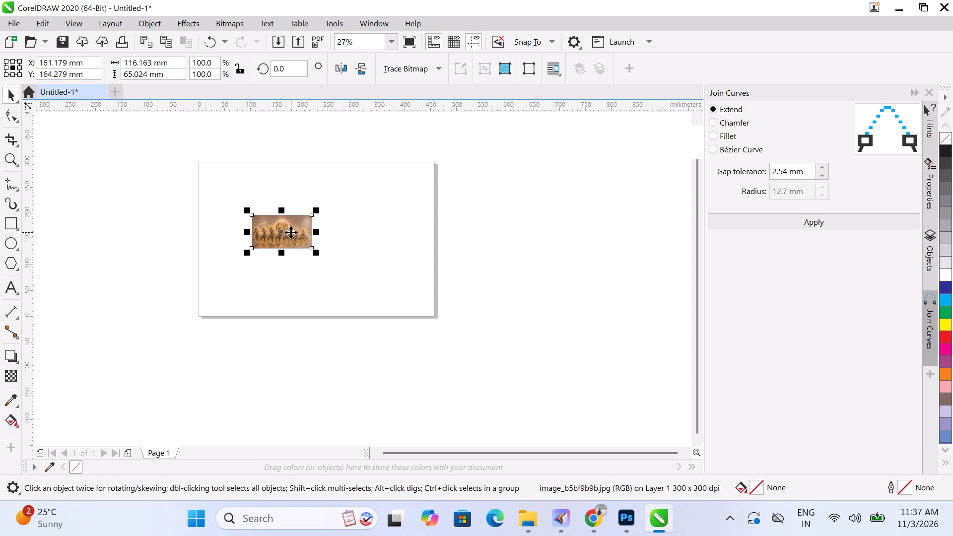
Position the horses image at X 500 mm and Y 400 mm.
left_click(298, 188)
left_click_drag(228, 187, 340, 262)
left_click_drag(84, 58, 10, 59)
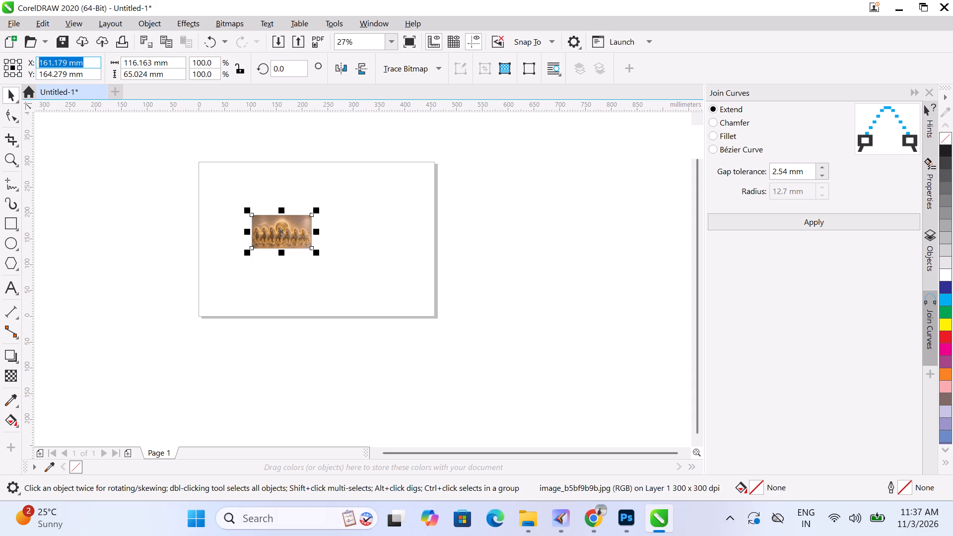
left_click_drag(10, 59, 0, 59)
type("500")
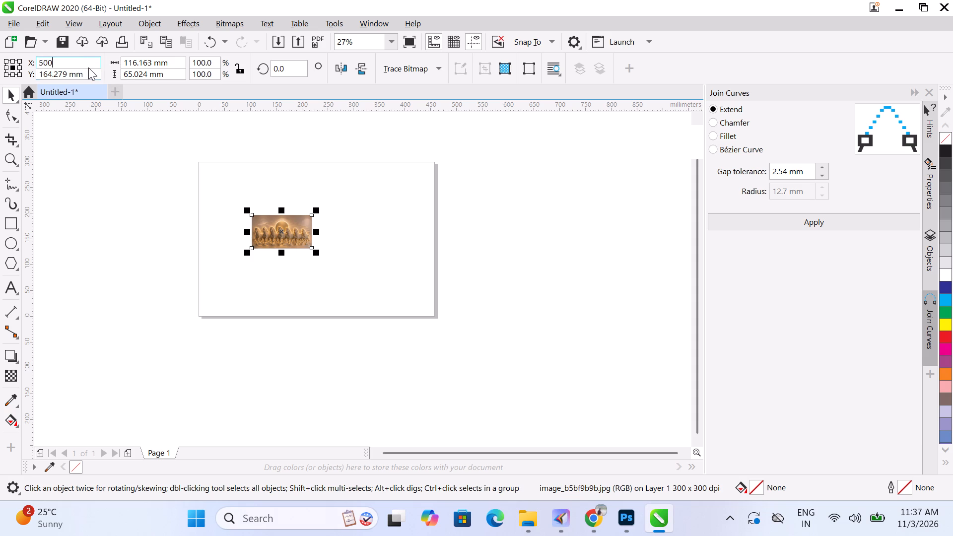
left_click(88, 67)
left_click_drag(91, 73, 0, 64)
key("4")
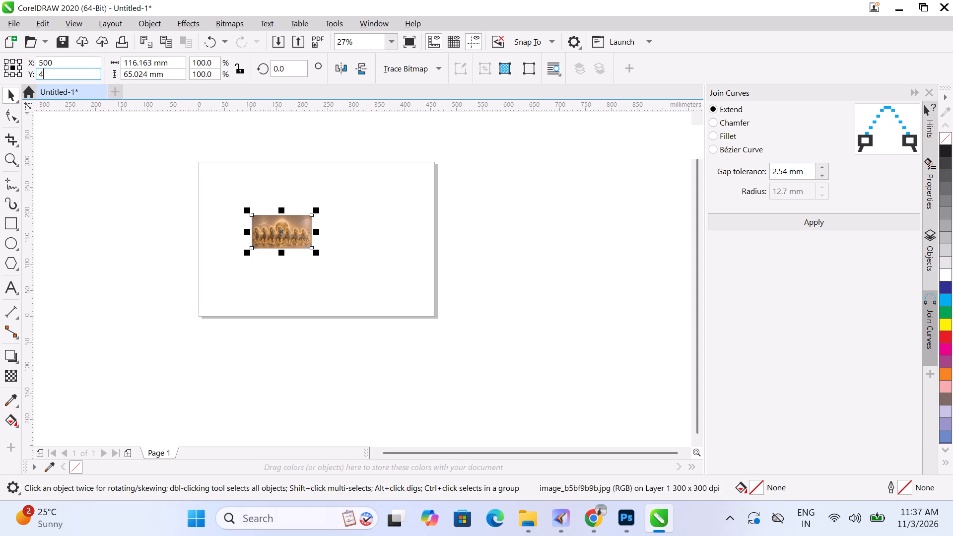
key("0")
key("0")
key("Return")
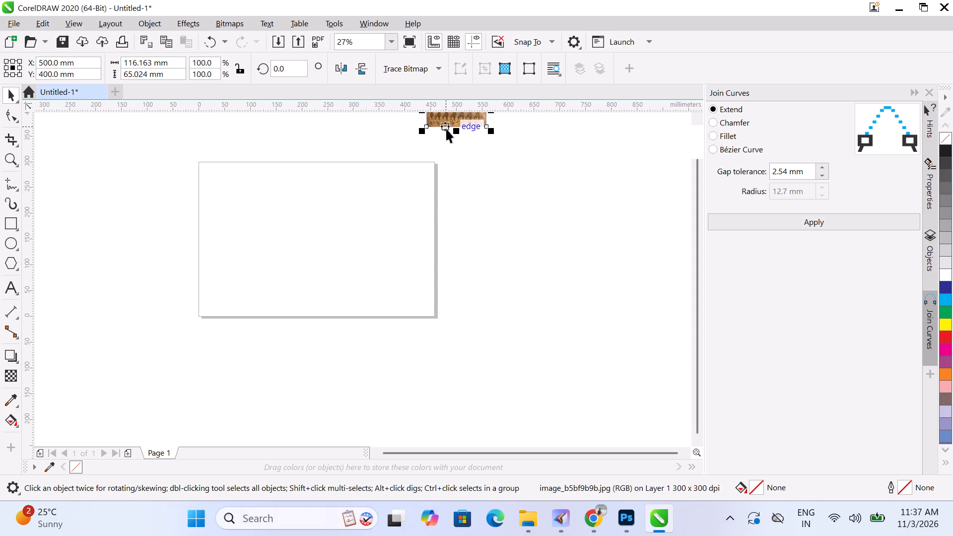
Move the horses image back onto the page, to about X 288 mm, Y 144 mm.
scroll(444, 170, "down", 1)
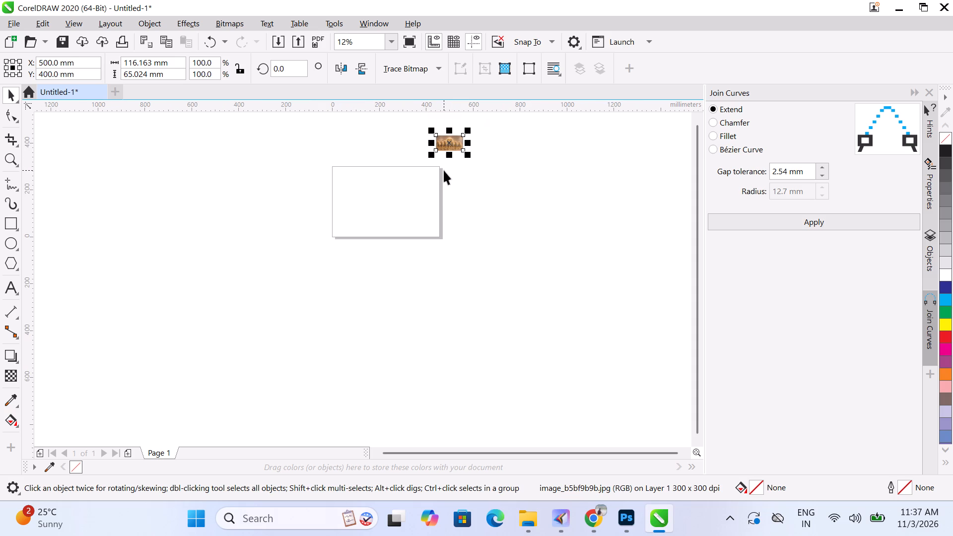
left_click_drag(445, 140, 417, 185)
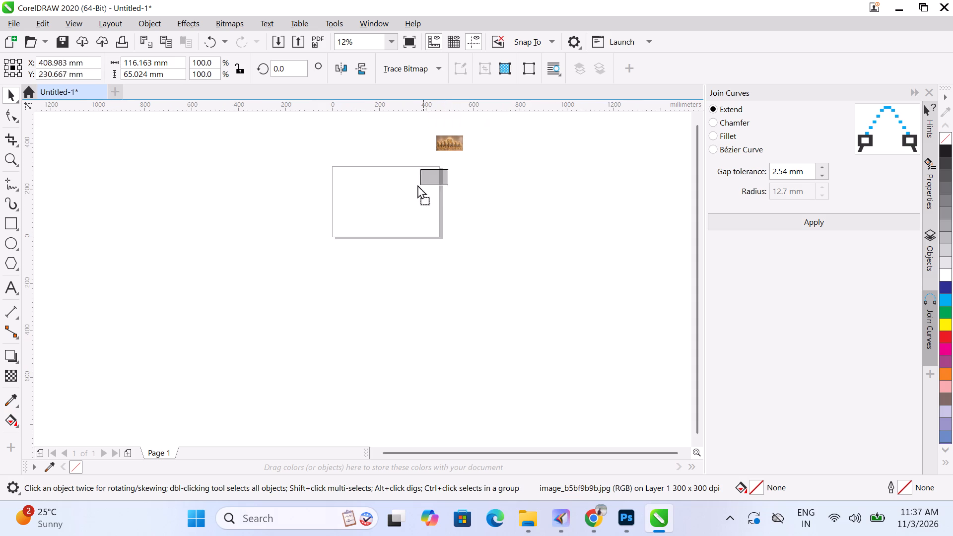
left_click_drag(417, 185, 395, 201)
Examine the horses image up close, including the horses, sun rays, clouds and lower edge.
scroll(414, 195, "up", 2, "alt")
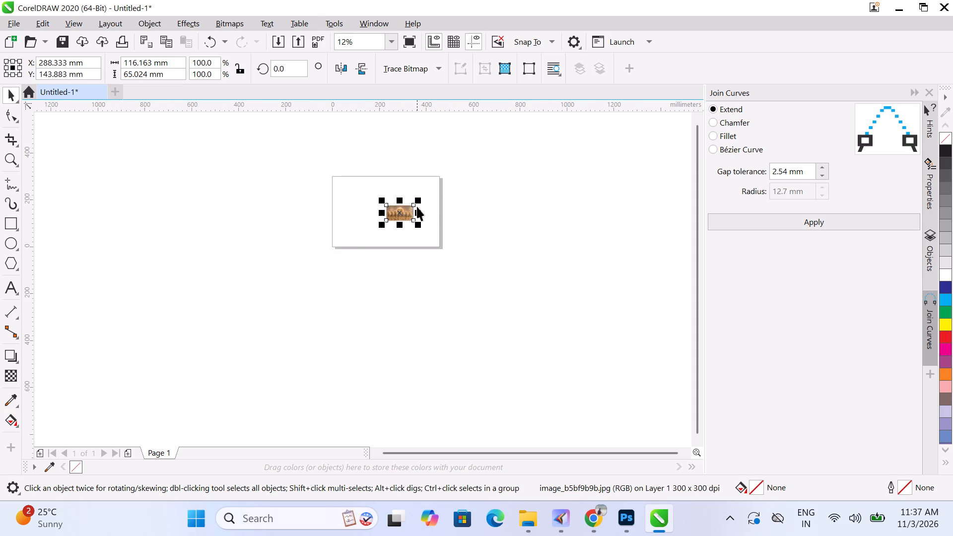
scroll(417, 206, "up", 3, "alt")
scroll(419, 245, "down", 3, "alt")
scroll(415, 232, "up", 10, "shift")
scroll(323, 135, "up", 3)
scroll(323, 135, "down", 1)
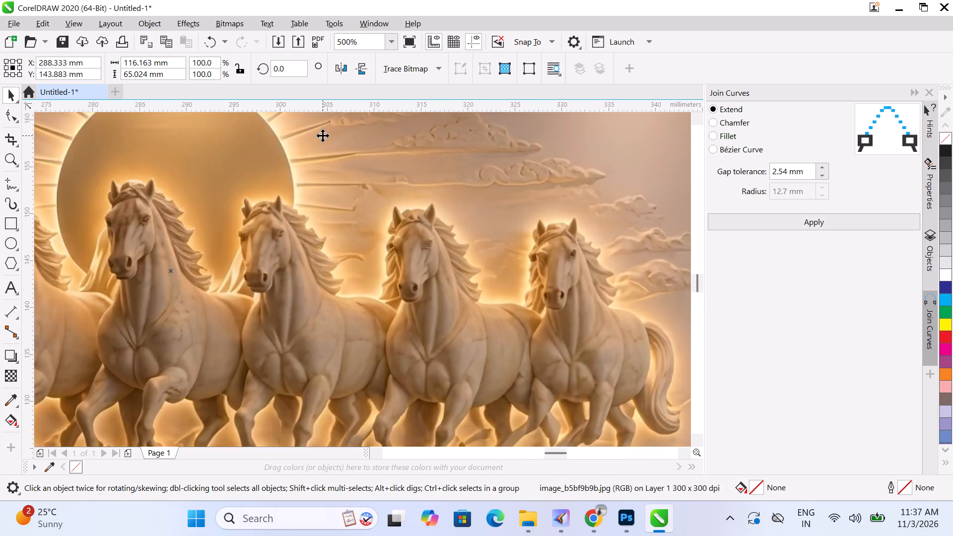
scroll(323, 135, "down", 4)
key("space")
key("space")
key("space")
key("space")
key("space")
key("space")
key("space")
key("space")
key("space")
key("space")
key("space")
key("space")
key("space")
key("space")
key("space")
key("space")
key("space")
key("space")
key("space")
key("space")
scroll(323, 135, "up", 3)
scroll(322, 140, "down", 1)
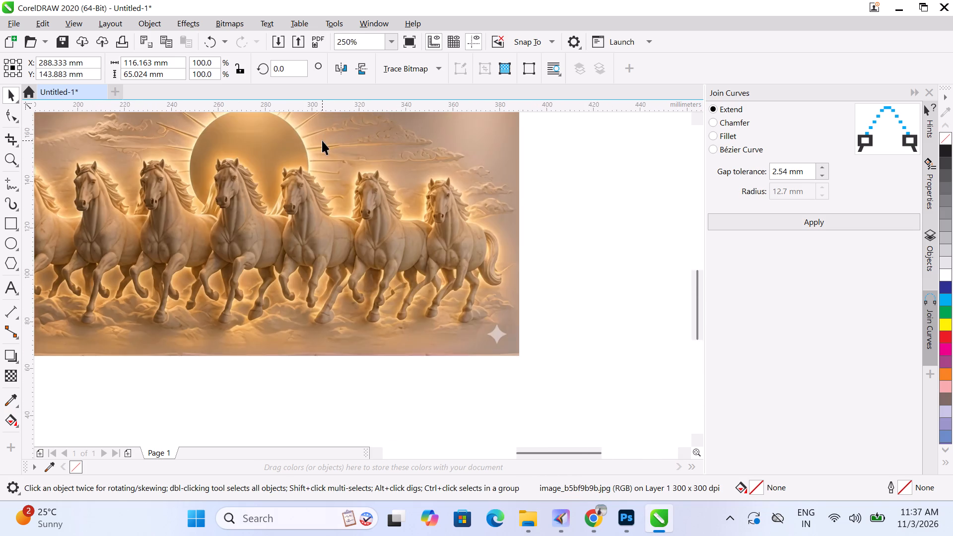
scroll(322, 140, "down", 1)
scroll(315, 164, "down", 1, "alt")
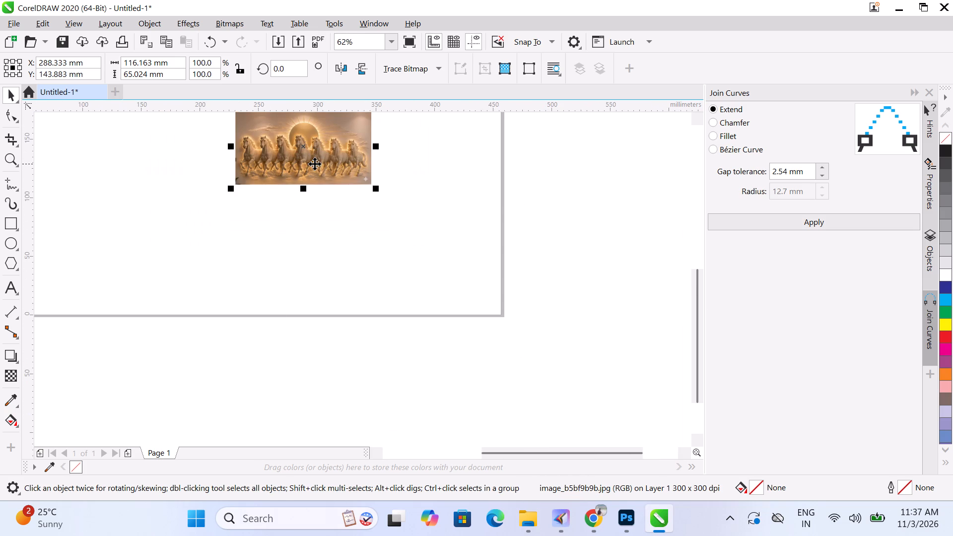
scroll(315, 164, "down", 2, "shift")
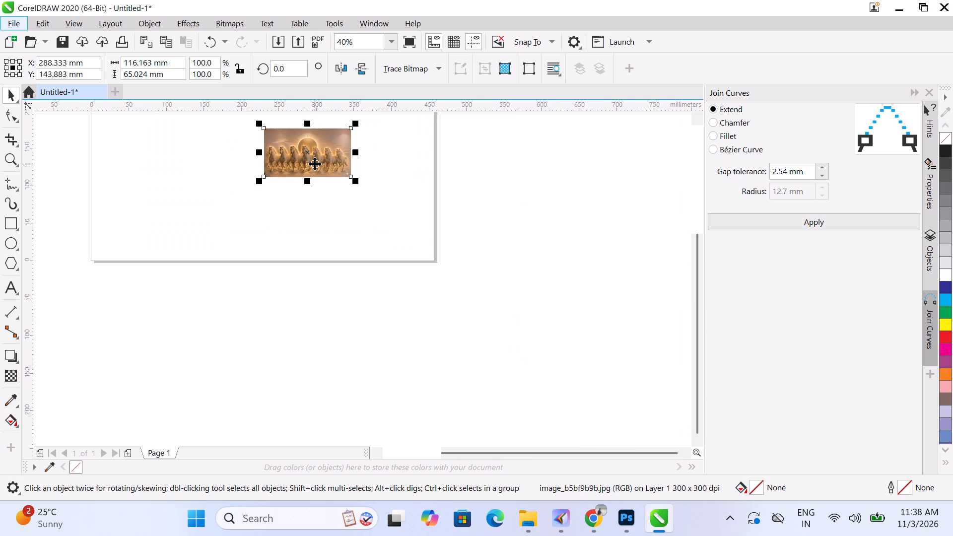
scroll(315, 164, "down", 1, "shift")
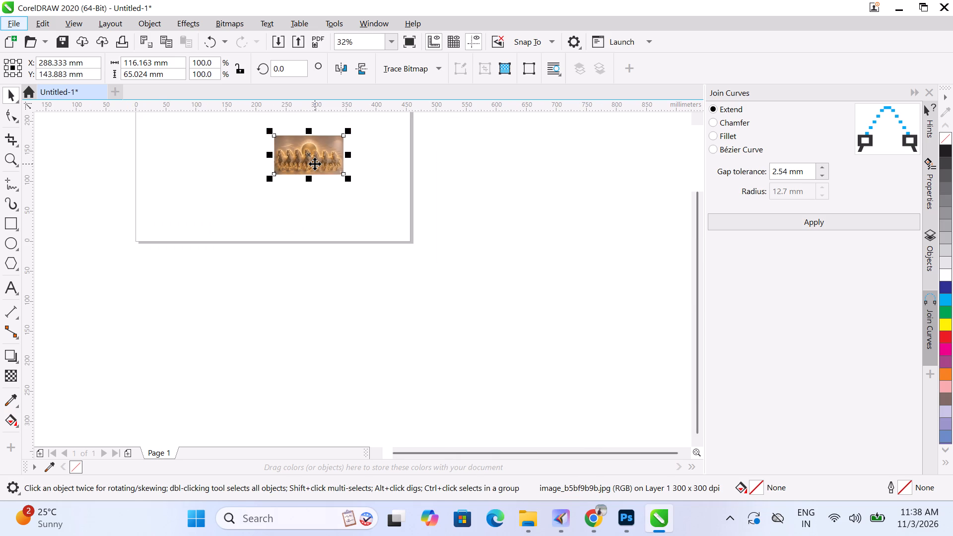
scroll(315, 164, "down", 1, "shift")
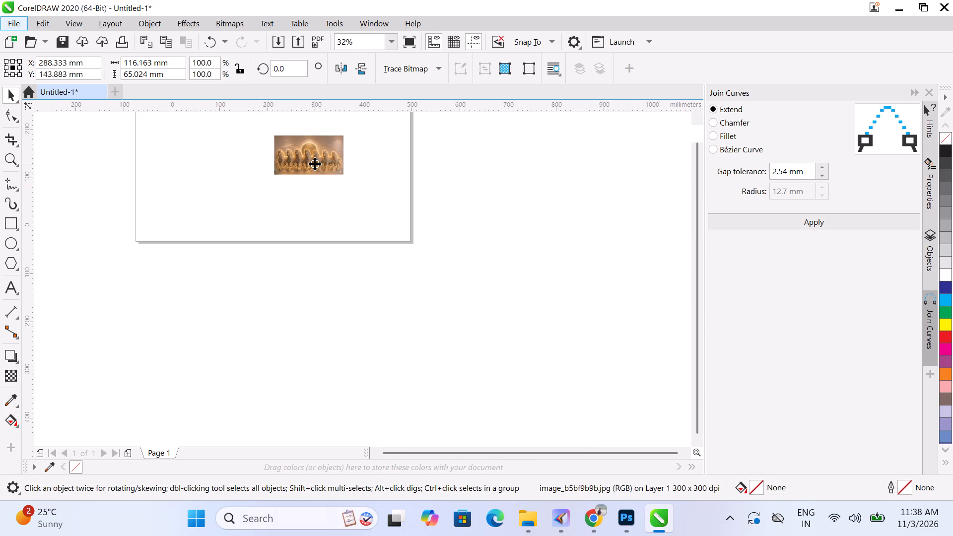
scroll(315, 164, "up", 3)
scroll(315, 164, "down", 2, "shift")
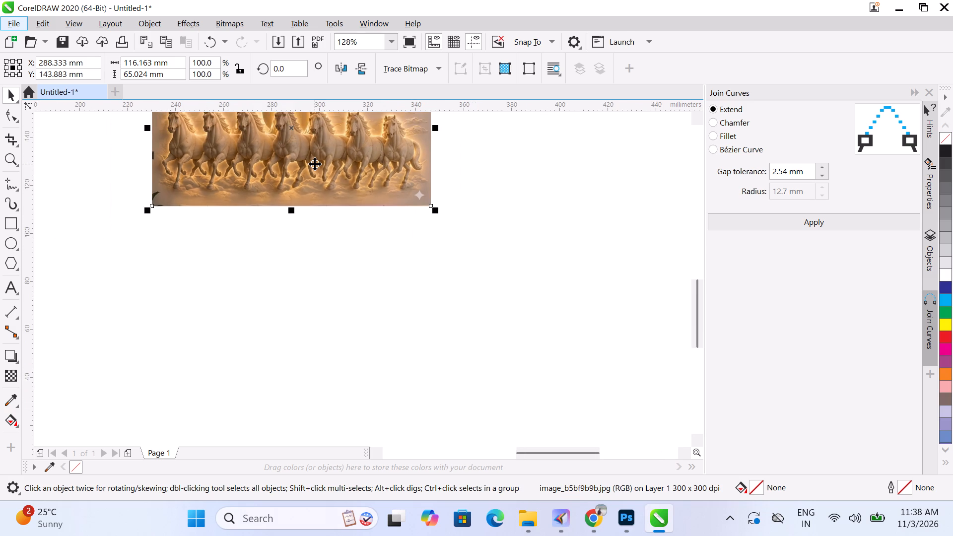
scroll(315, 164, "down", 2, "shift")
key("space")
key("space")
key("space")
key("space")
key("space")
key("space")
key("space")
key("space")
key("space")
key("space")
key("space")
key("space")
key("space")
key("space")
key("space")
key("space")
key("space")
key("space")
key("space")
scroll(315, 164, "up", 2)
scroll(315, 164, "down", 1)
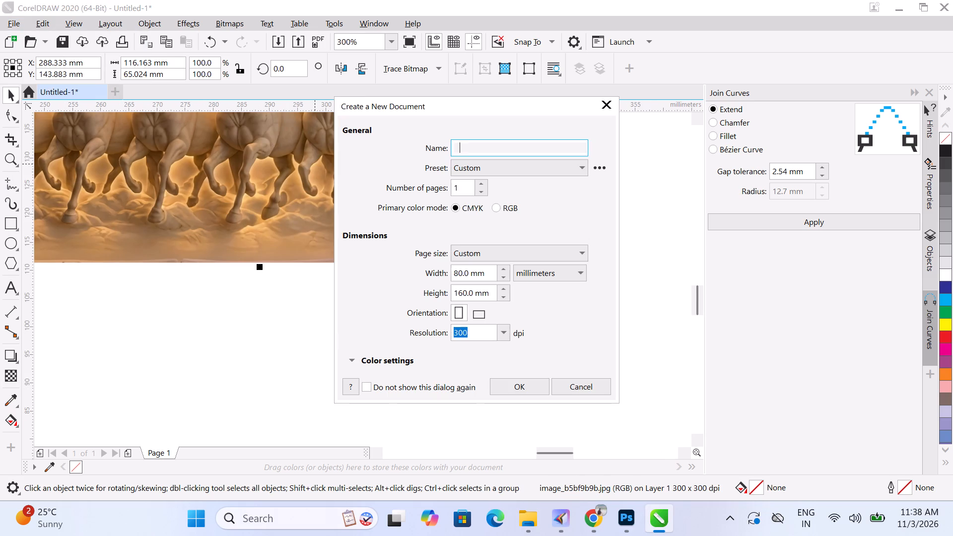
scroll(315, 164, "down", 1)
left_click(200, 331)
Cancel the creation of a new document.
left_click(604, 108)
Select the horses image and export the current document to the Downloads folder as a PDF named horse.
scroll(389, 219, "down", 2, "shift")
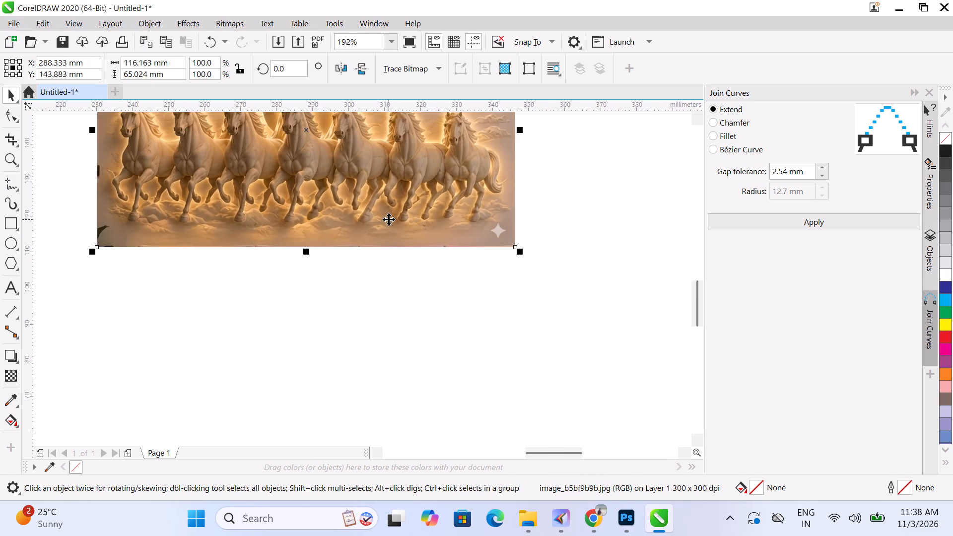
scroll(389, 219, "down", 4, "shift")
scroll(389, 219, "up", 5, "alt")
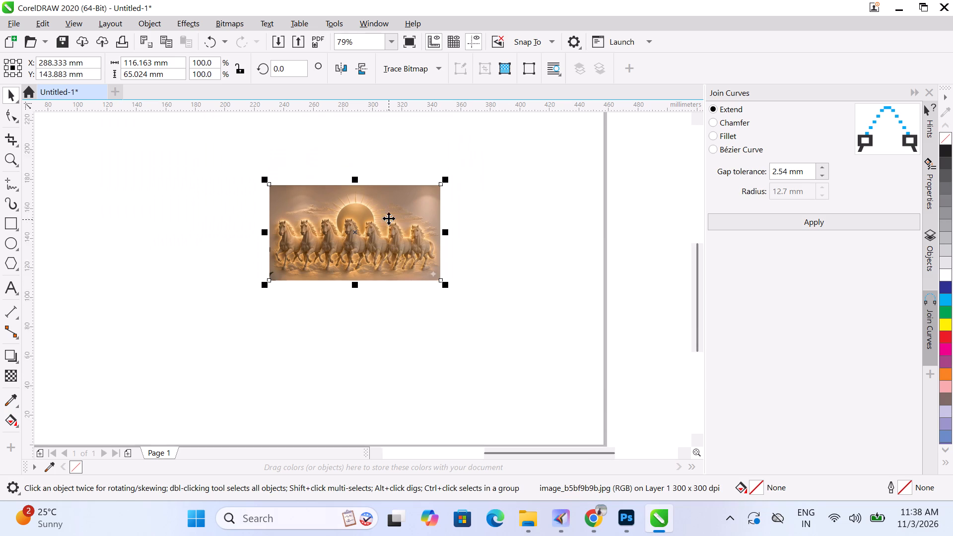
scroll(389, 218, "up", 3, "alt")
left_click_drag(205, 164, 464, 363)
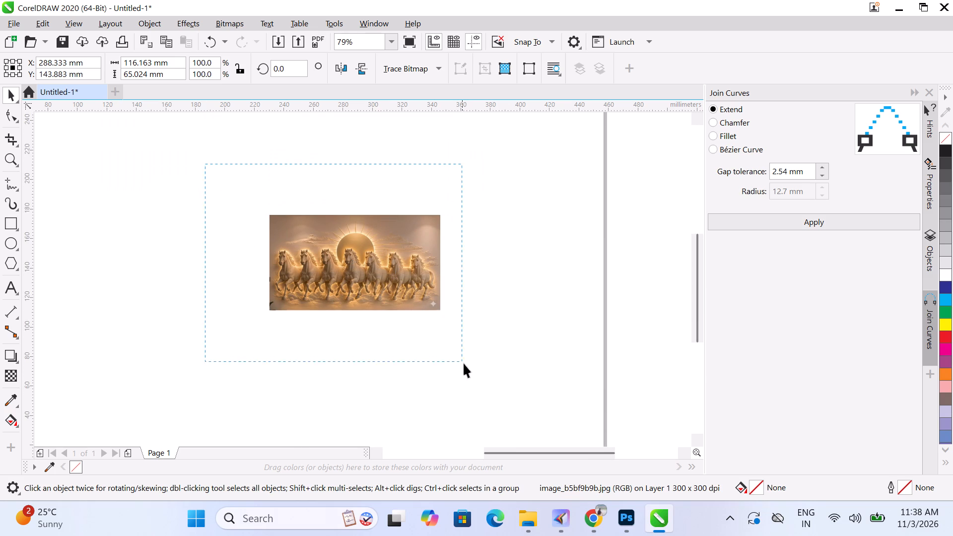
left_click_drag(464, 363, 520, 402)
right_click(447, 227)
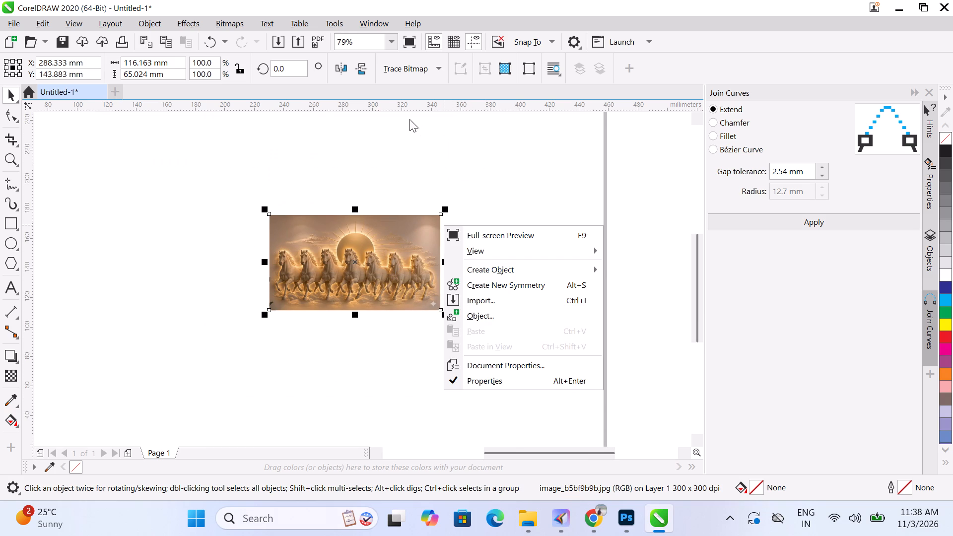
left_click(393, 119)
left_click(296, 39)
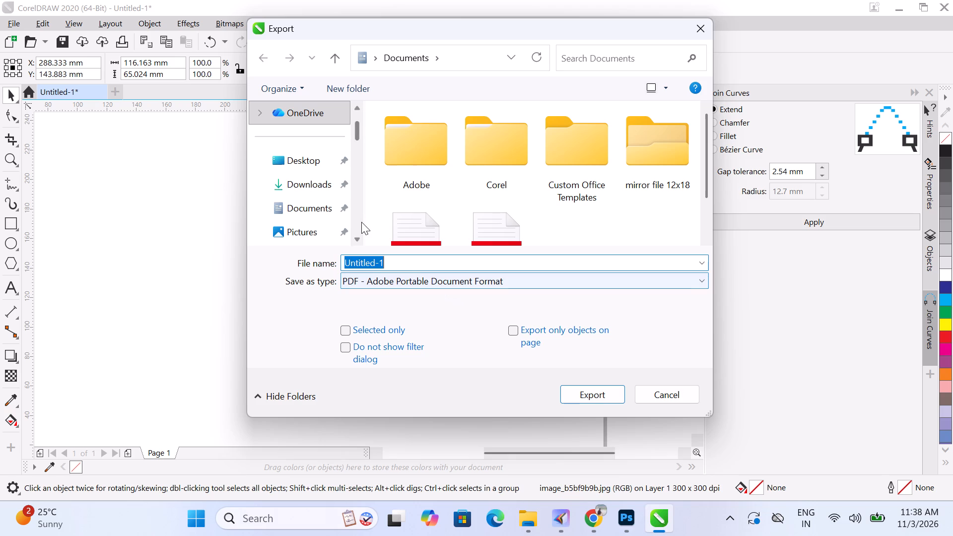
left_click(318, 179)
left_click_drag(434, 262, 365, 267)
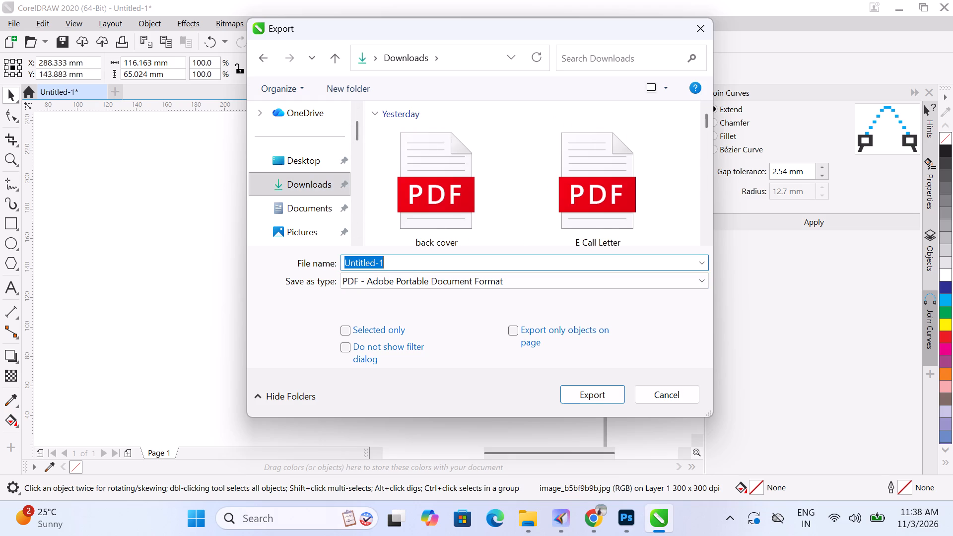
left_click_drag(365, 267, 331, 269)
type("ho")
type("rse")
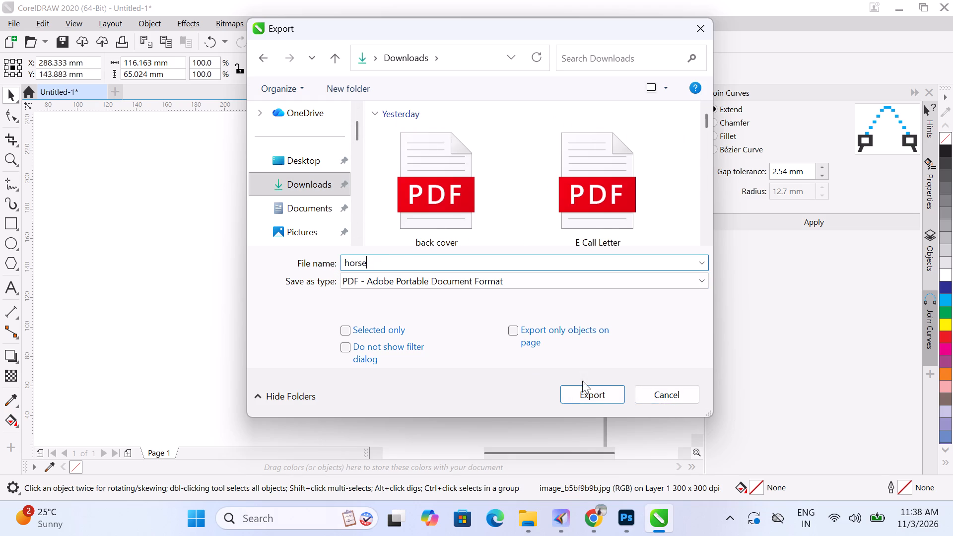
left_click(587, 393)
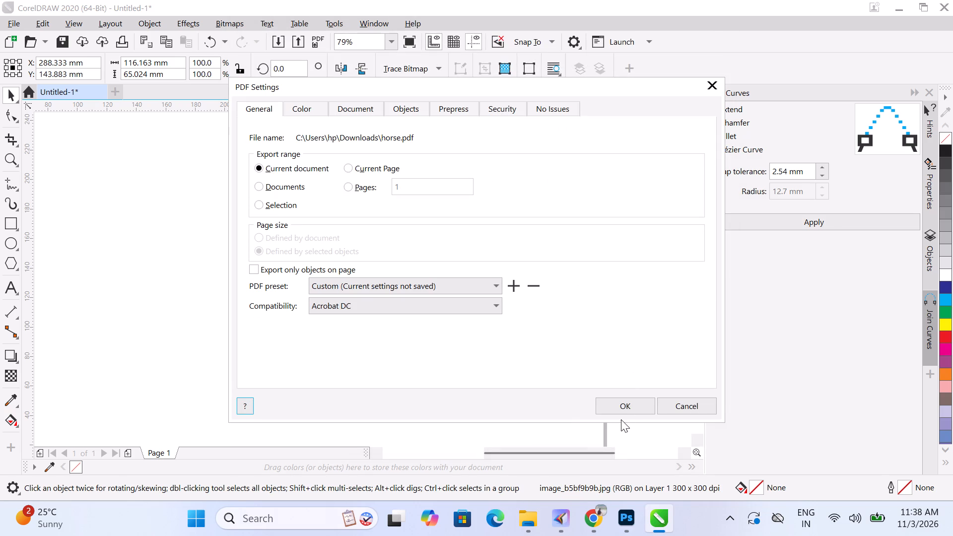
left_click(620, 413)
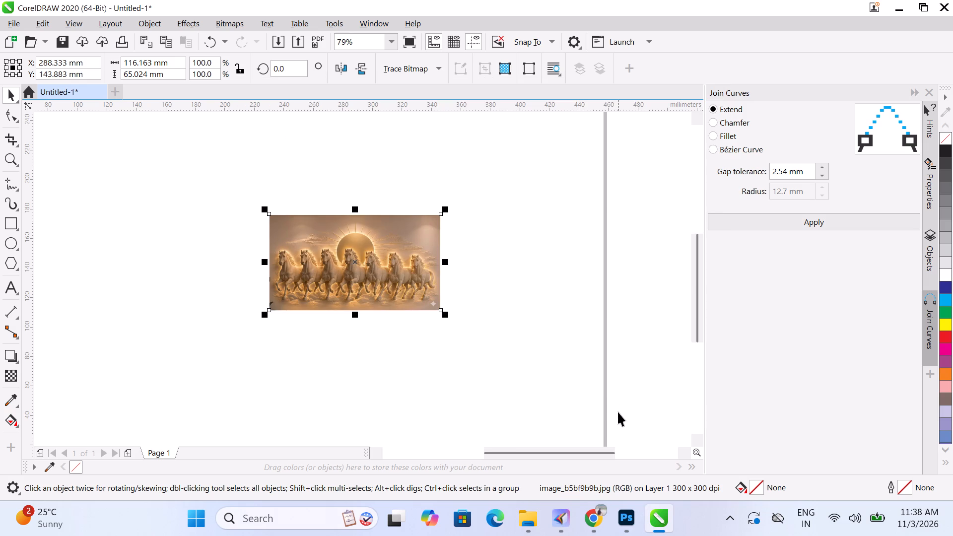
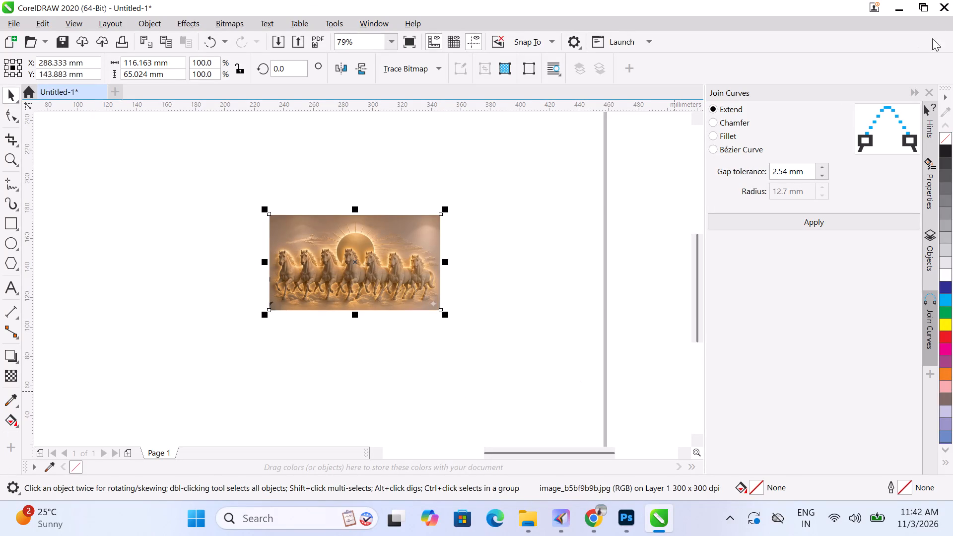
Minimize the drawing window and launch Kuro from the desktop.
left_click(908, 0)
left_click(894, 8)
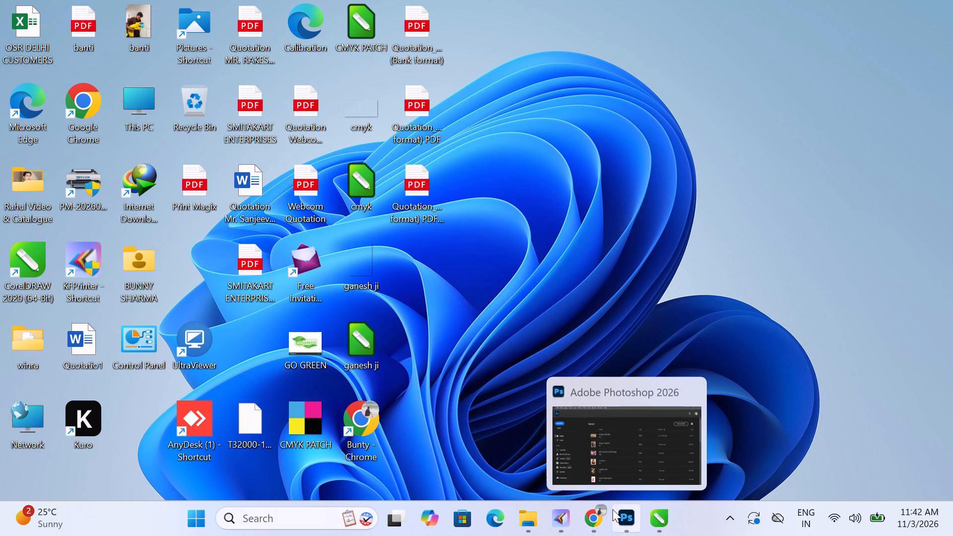
left_click(488, 446)
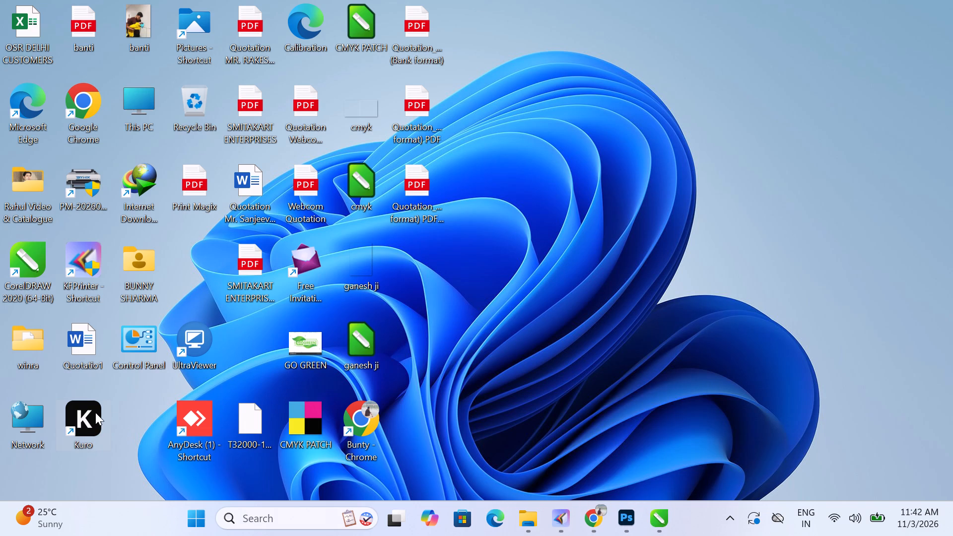
double_click(95, 412)
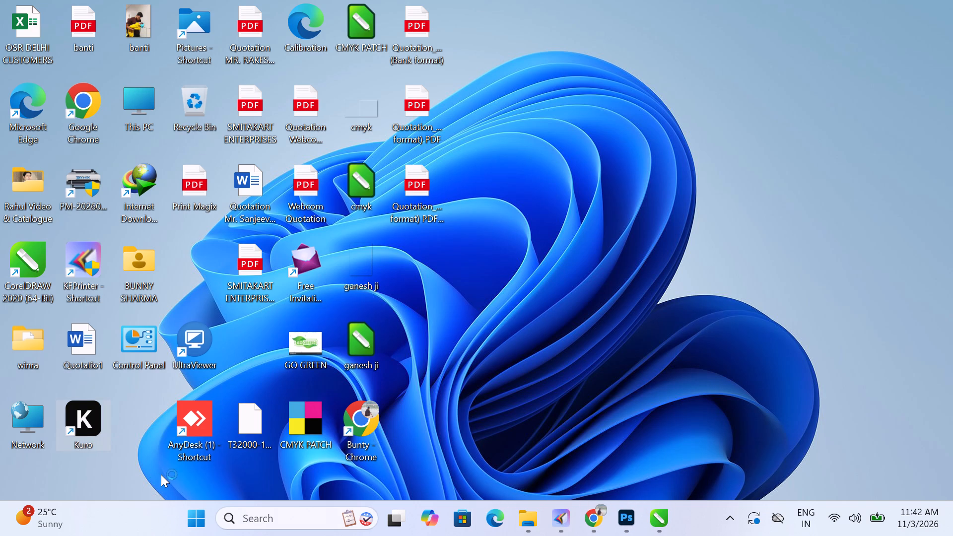
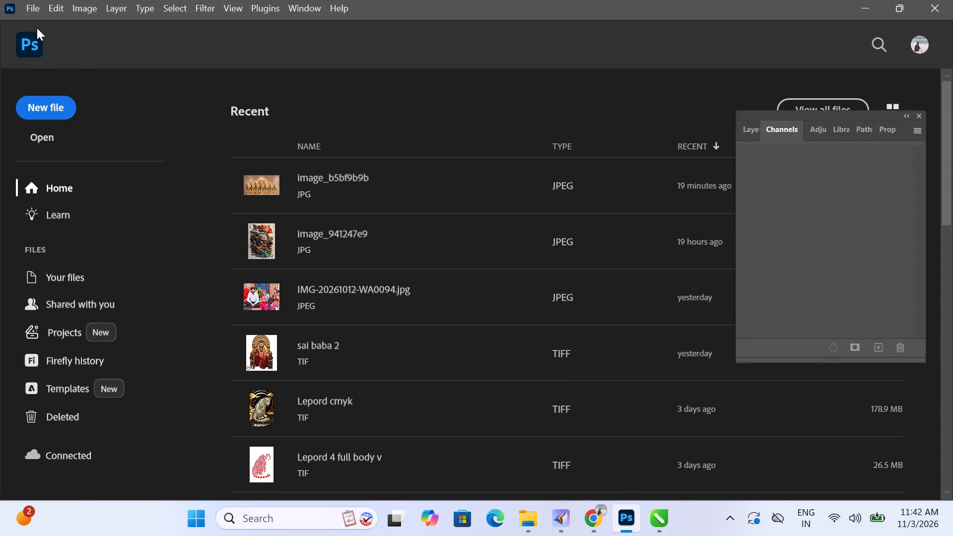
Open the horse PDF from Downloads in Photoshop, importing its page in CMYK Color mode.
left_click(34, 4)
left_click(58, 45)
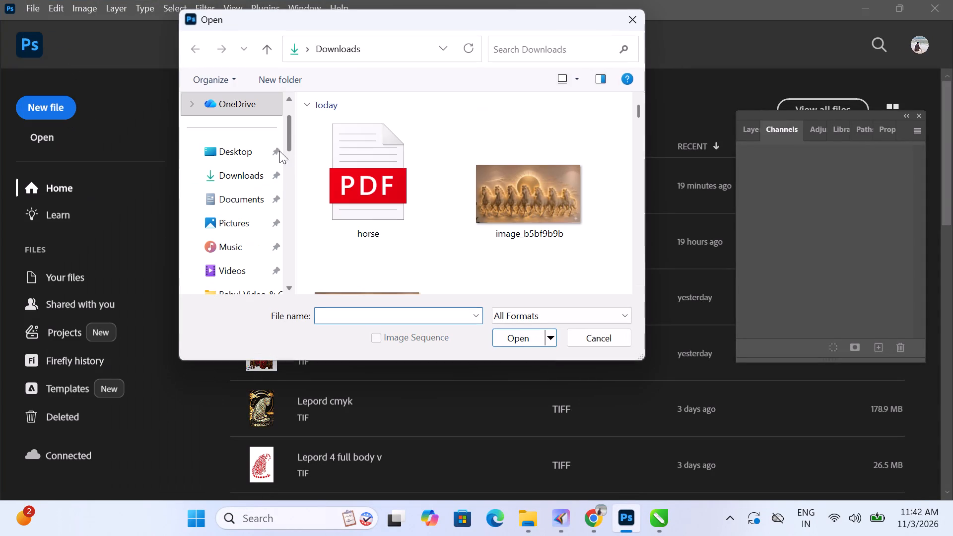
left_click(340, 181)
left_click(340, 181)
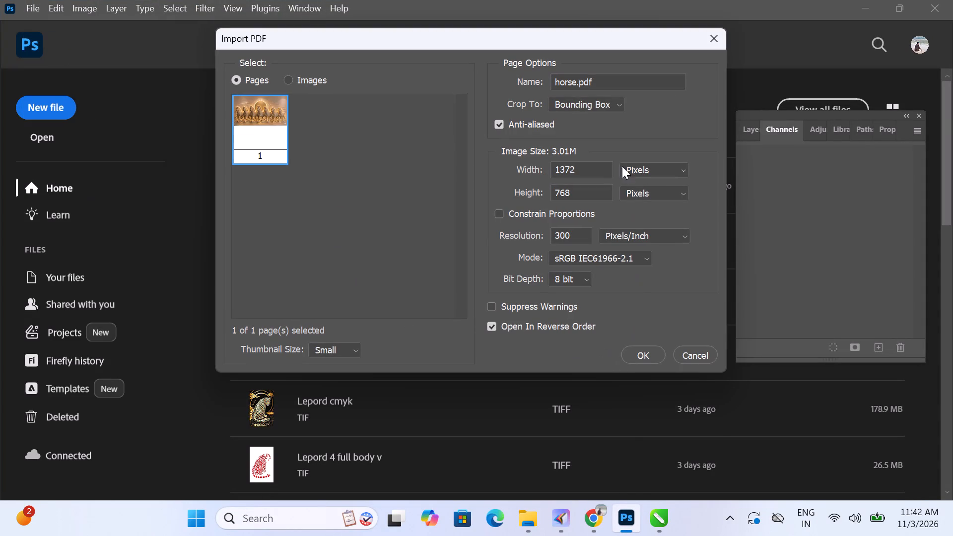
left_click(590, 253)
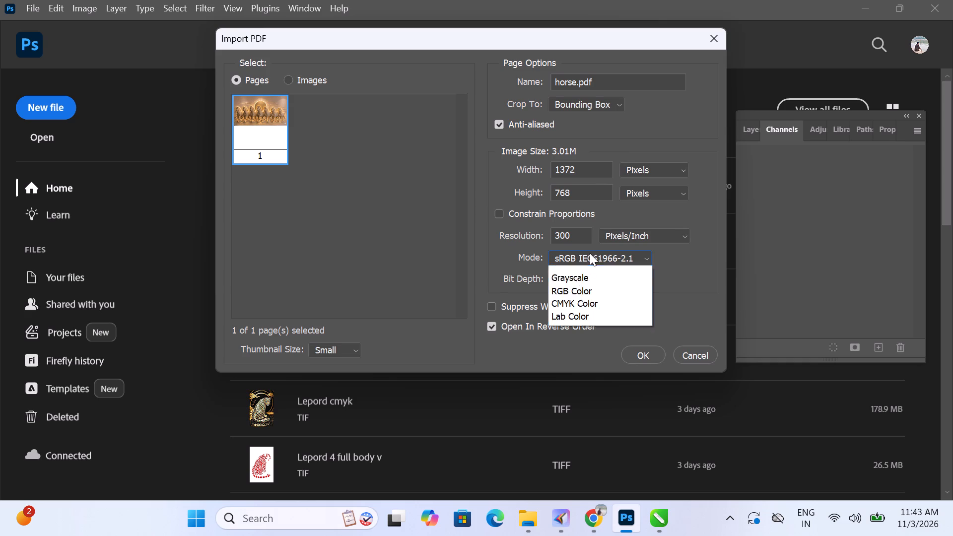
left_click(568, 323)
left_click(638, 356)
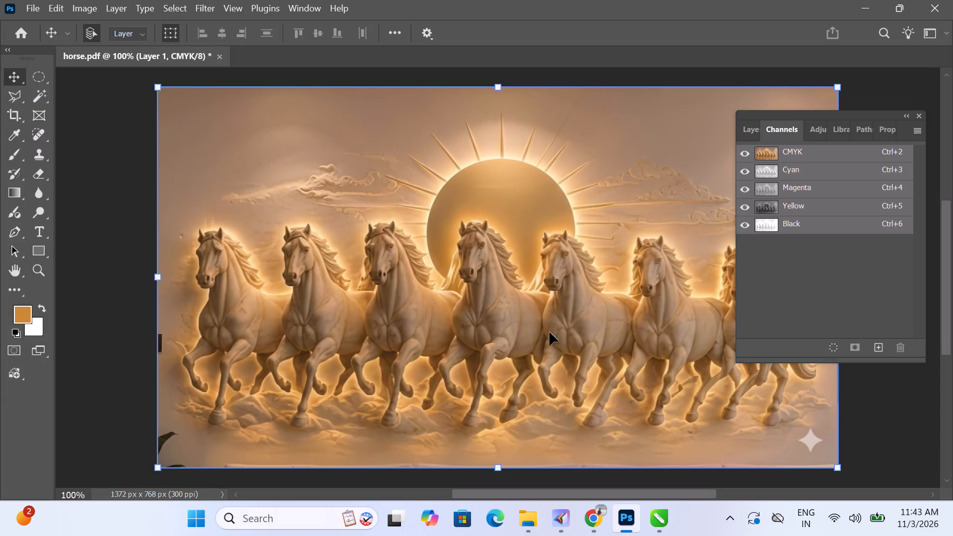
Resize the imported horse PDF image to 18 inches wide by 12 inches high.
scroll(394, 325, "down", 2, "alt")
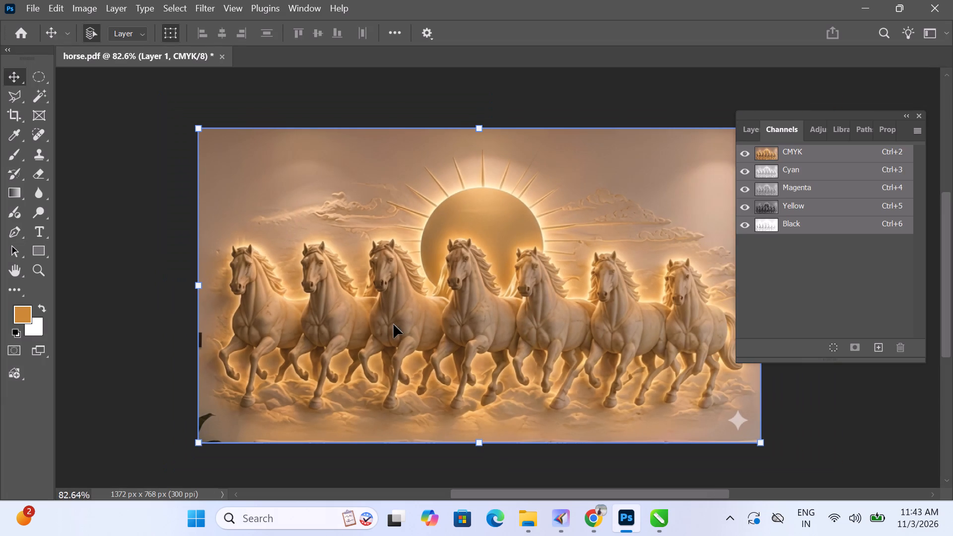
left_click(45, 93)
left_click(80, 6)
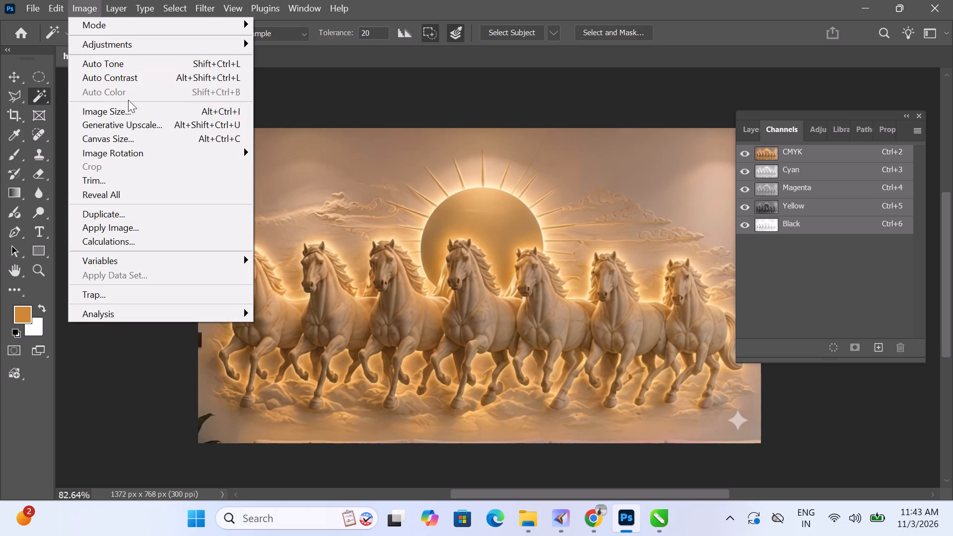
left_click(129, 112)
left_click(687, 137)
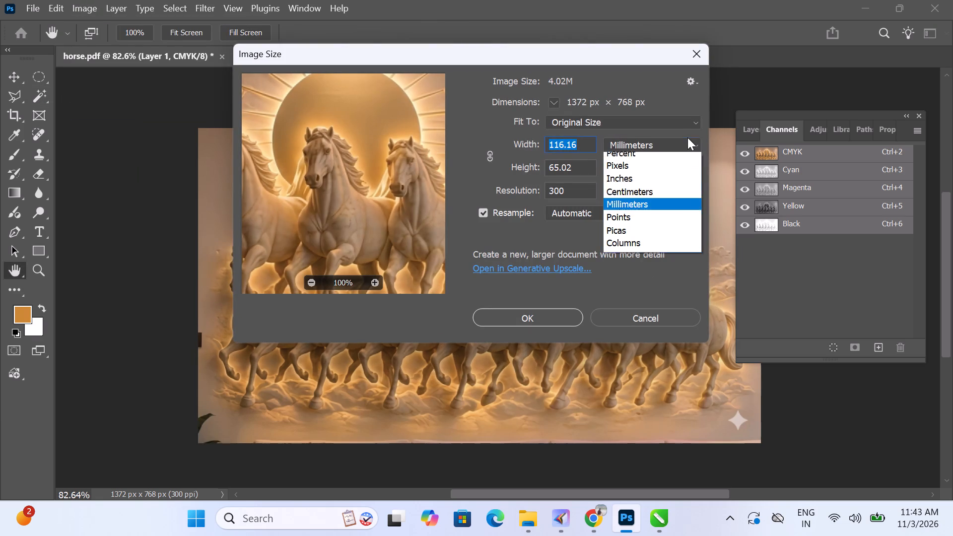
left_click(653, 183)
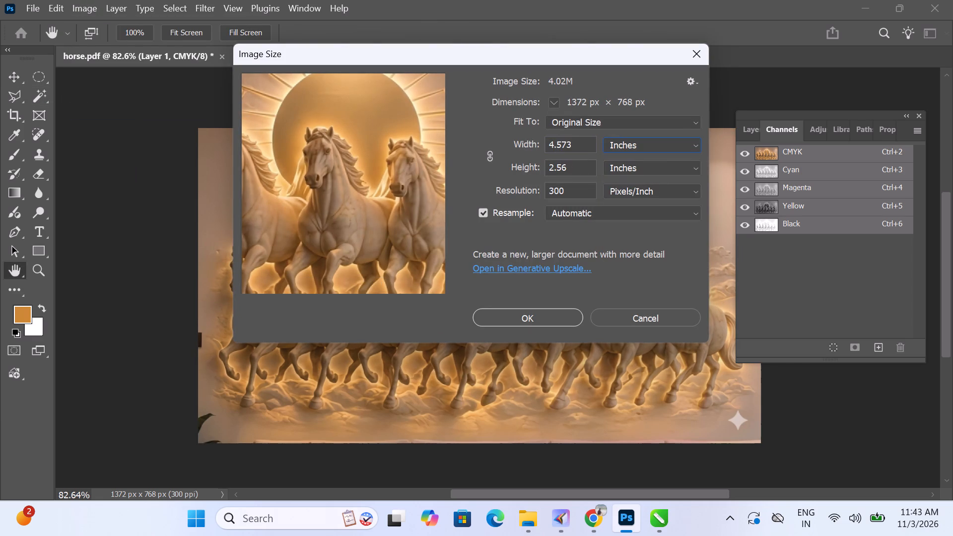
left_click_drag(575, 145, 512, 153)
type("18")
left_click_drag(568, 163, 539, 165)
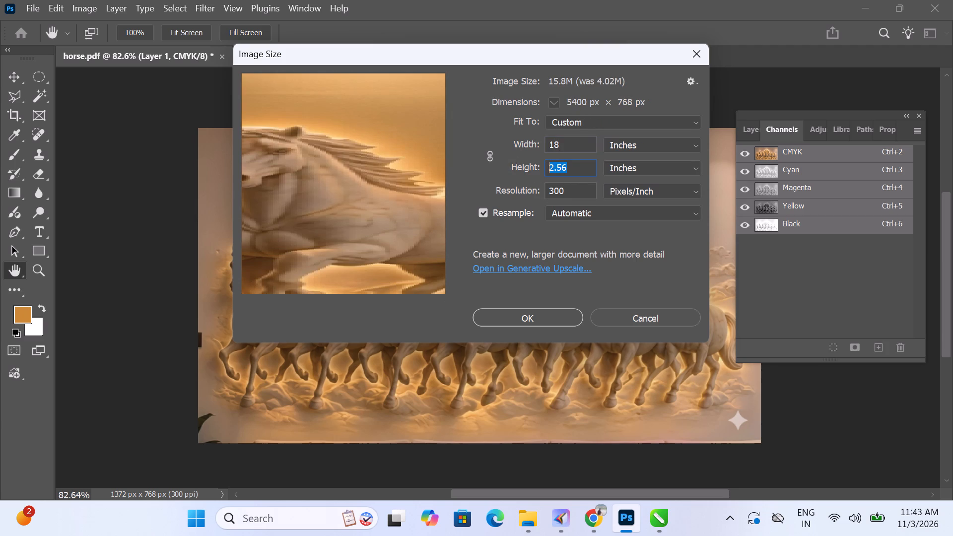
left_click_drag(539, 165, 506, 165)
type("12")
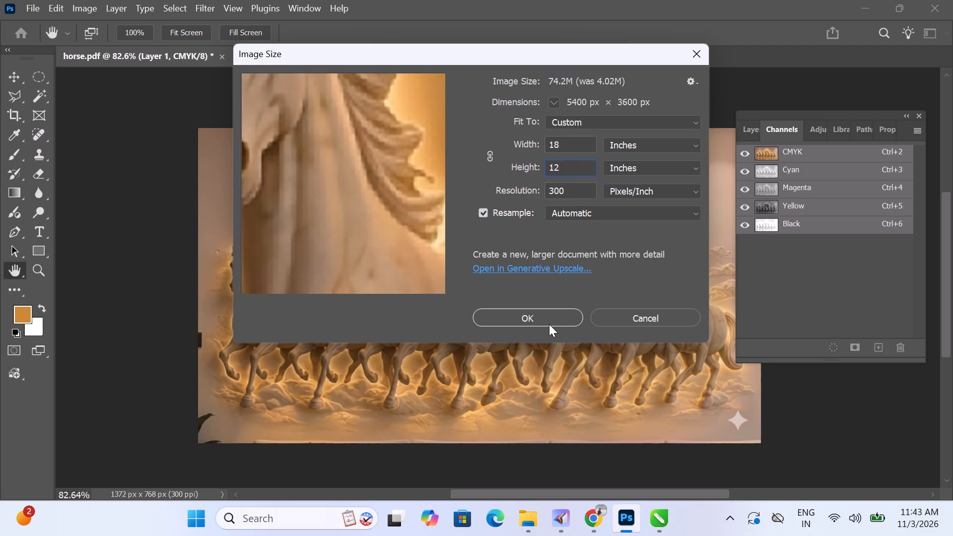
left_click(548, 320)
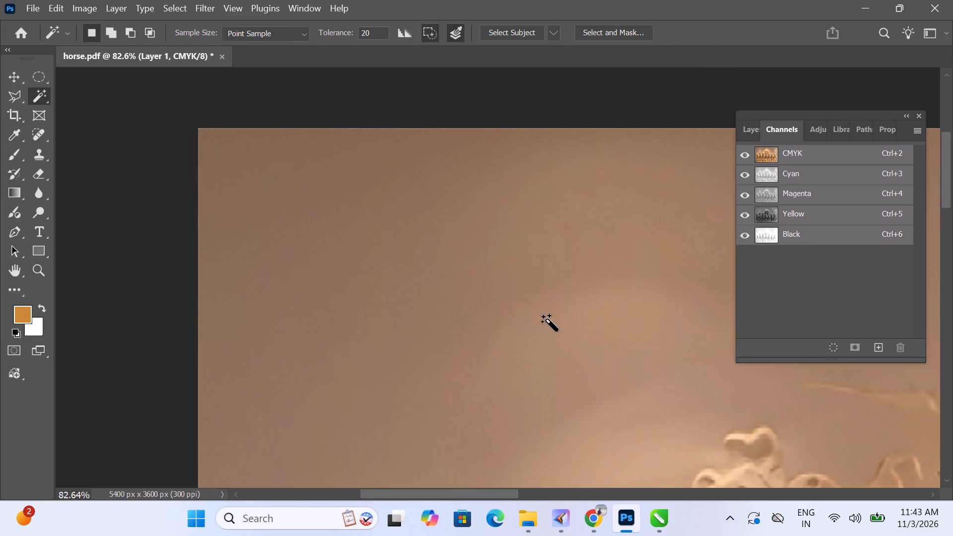
Examine the enlarged artwork overall and check the quality of the horses' details up close.
scroll(548, 320, "down", 19, "alt")
scroll(566, 358, "down", 4, "alt")
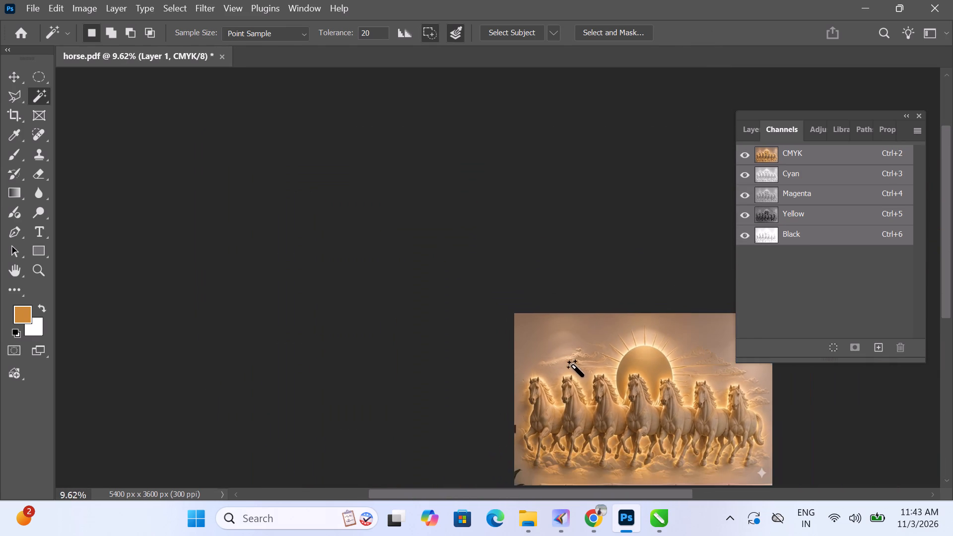
key("space")
key("space")
key("space")
key("space")
key("space")
key("space")
key("space")
key("space")
key("space")
key("space")
key("space")
key("space")
key("space")
key("space")
key("space")
key("space")
key("space")
key("space")
key("space")
key("space")
left_click_drag(574, 367, 368, 278)
scroll(440, 376, "up", 2, "alt")
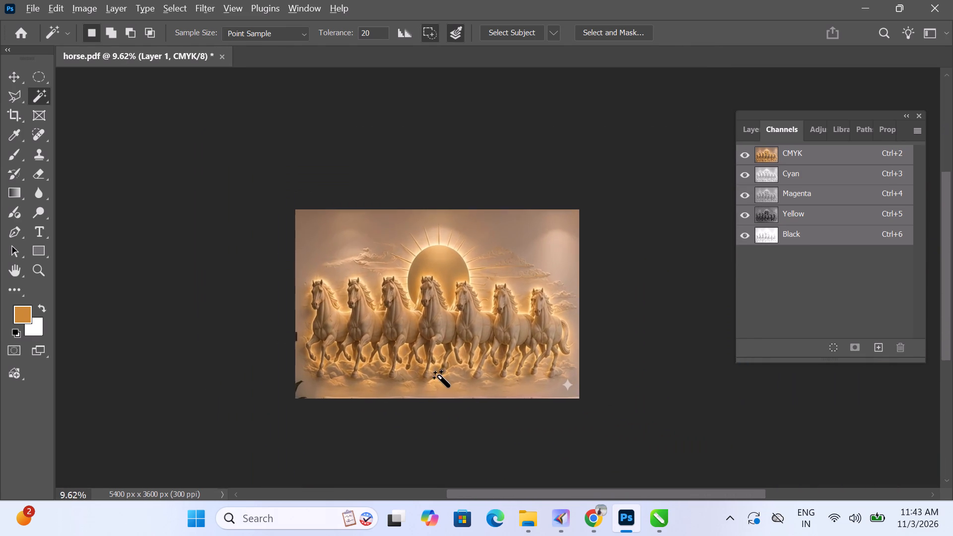
scroll(440, 376, "up", 12, "alt")
scroll(430, 274, "up", 3, "alt")
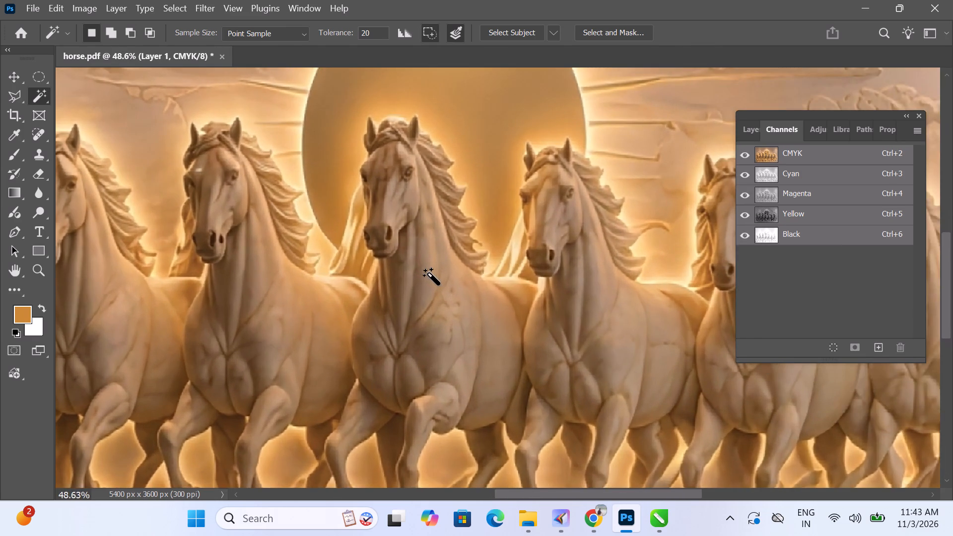
scroll(430, 274, "down", 3, "alt")
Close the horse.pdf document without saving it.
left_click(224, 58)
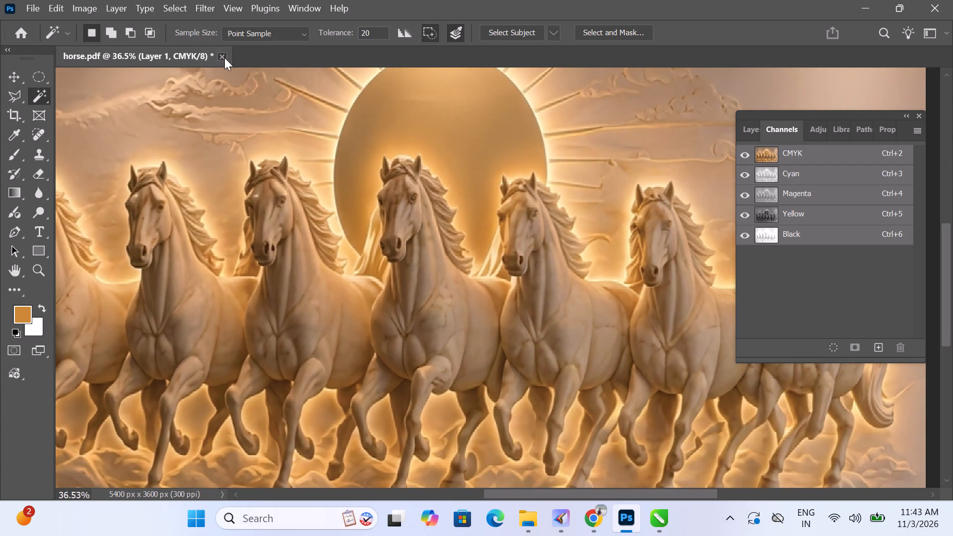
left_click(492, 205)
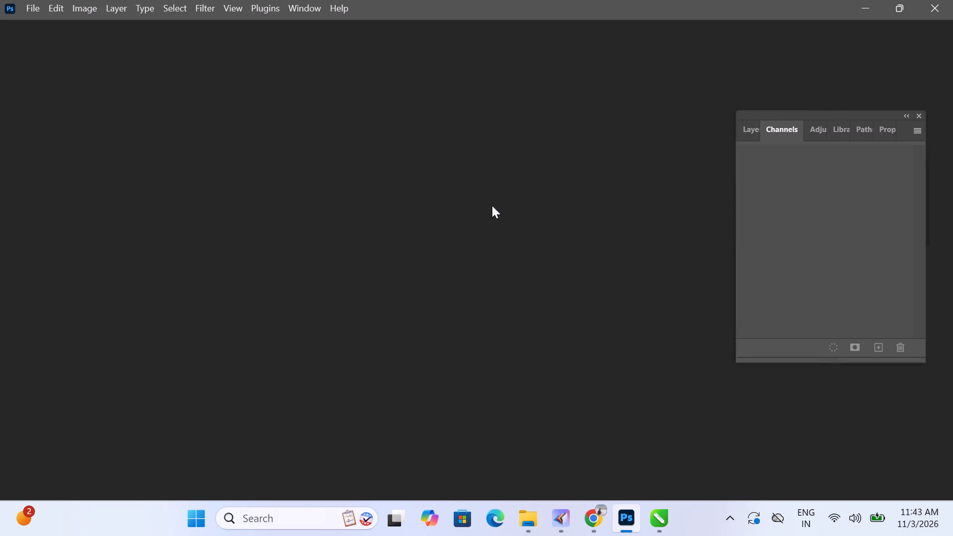
Open the image_b5bf9b9b horse picture from Downloads.
left_click(36, 9)
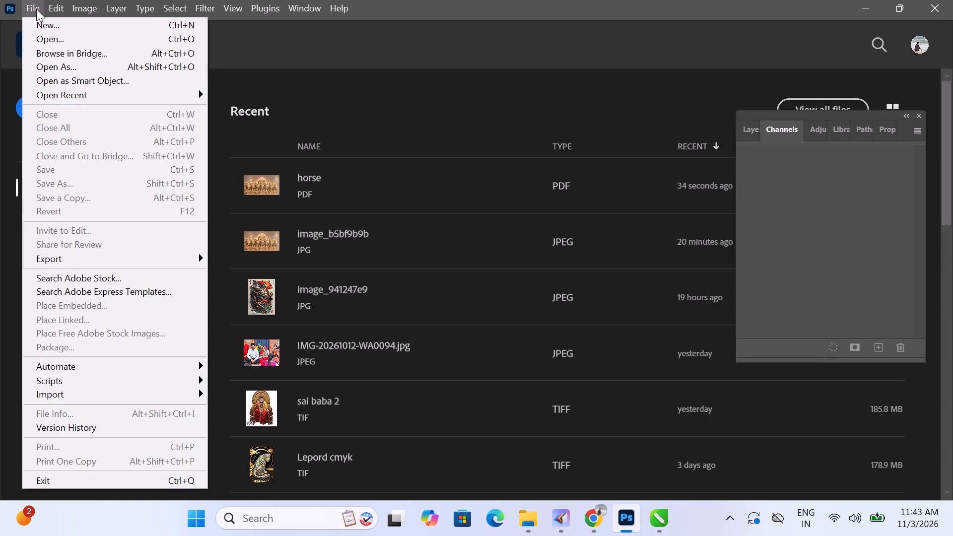
left_click(61, 32)
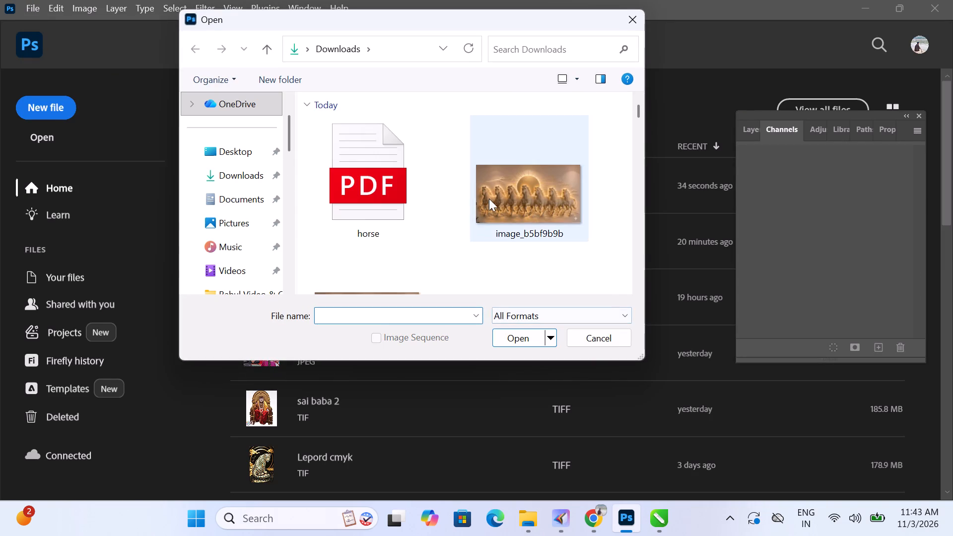
double_click(495, 193)
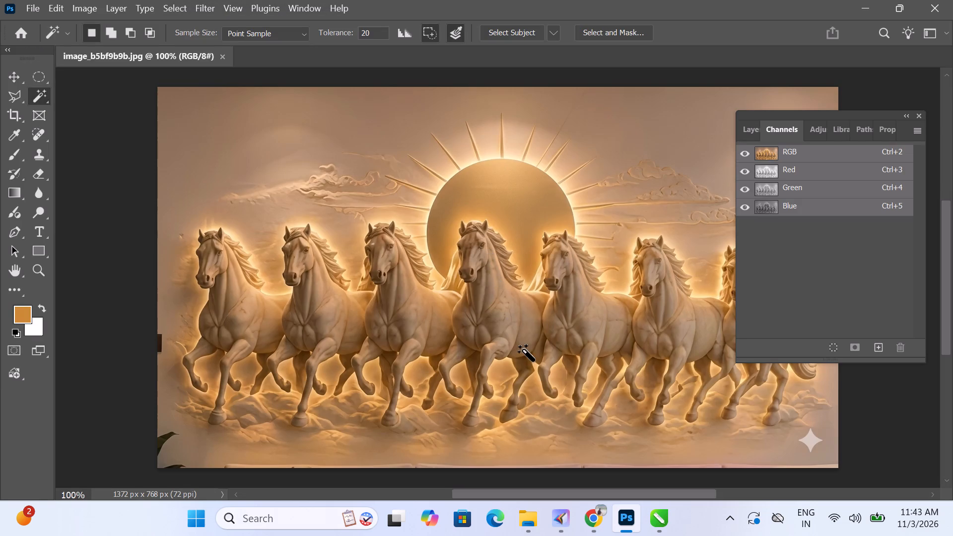
Examine the sharpness of the horses in the opened JPG, up close and as a whole.
scroll(525, 350, "down", 2)
scroll(525, 350, "up", 5, "alt")
scroll(513, 306, "up", 2, "alt")
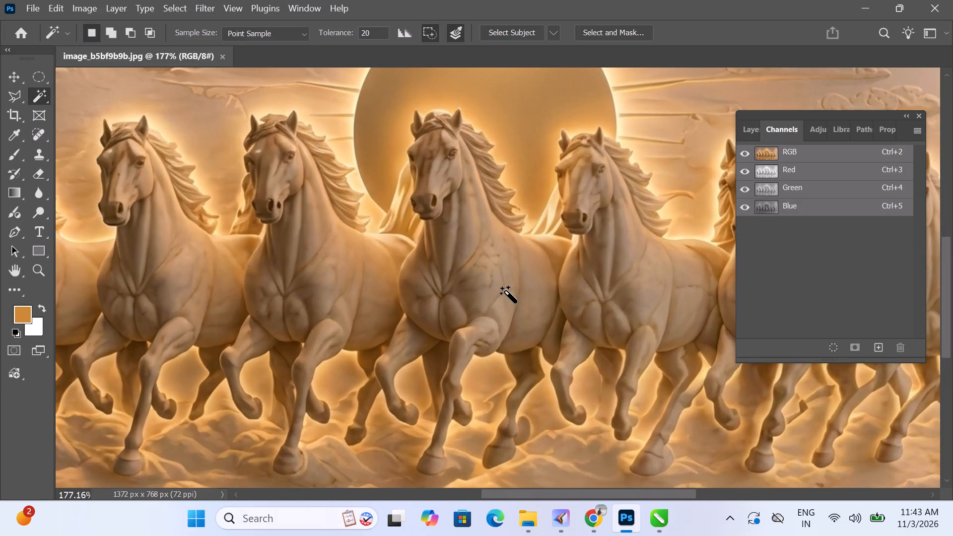
scroll(507, 292, "down", 8, "alt")
key("space")
key("space")
key("space")
key("space")
key("space")
key("space")
key("space")
key("space")
key("space")
key("space")
key("space")
key("space")
key("space")
key("space")
key("space")
key("space")
key("space")
key("space")
key("space")
key("space")
left_click_drag(507, 292, 396, 294)
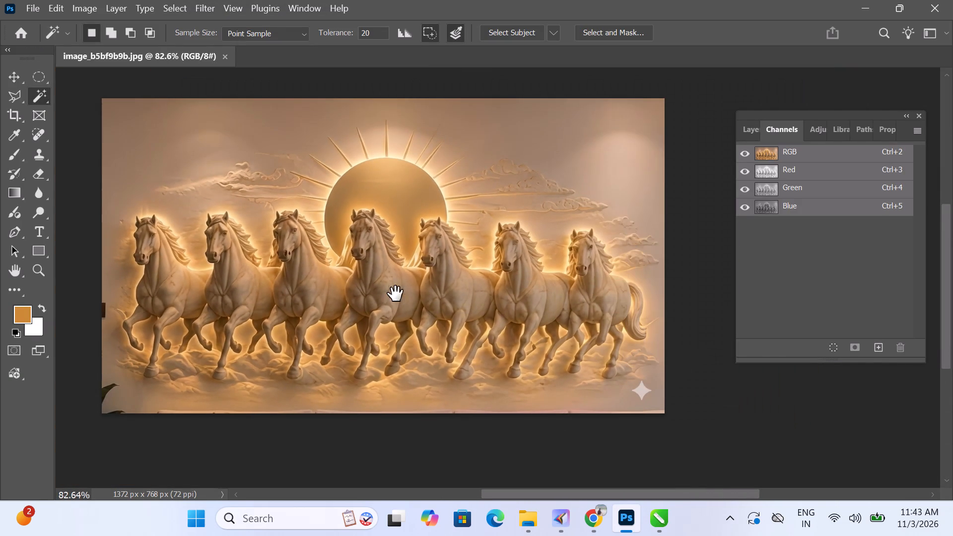
left_click_drag(396, 294, 410, 310)
Resize the JPG image to 18 inches wide by 12 inches high.
left_click(94, 11)
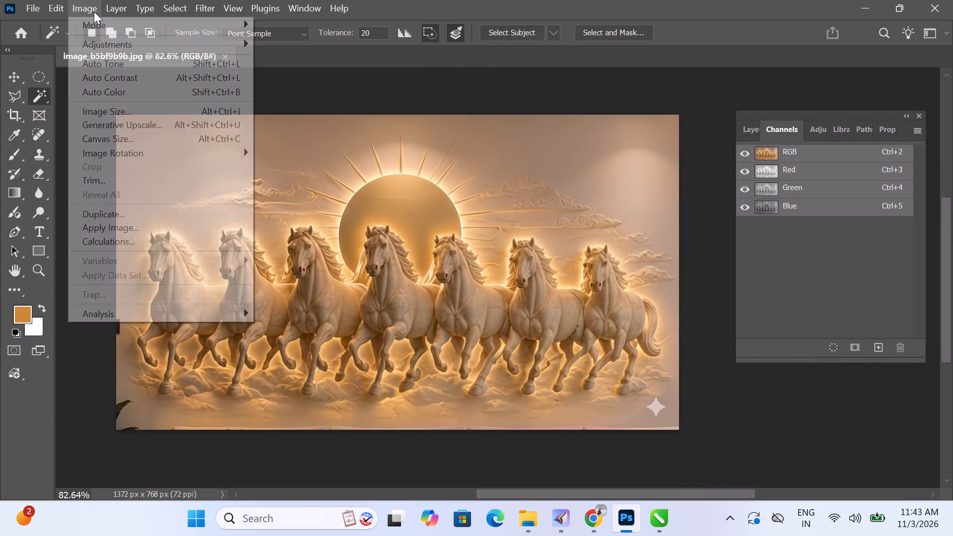
left_click(126, 105)
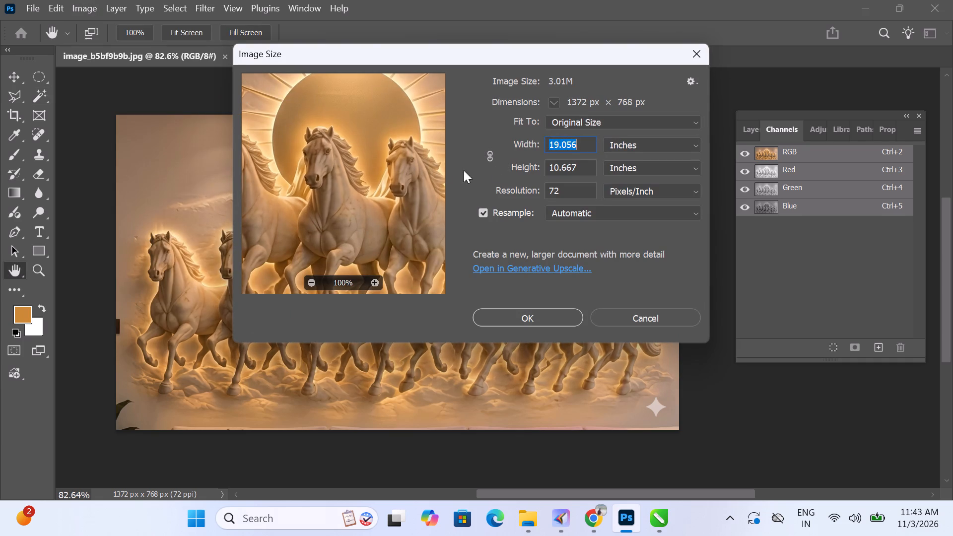
key("1")
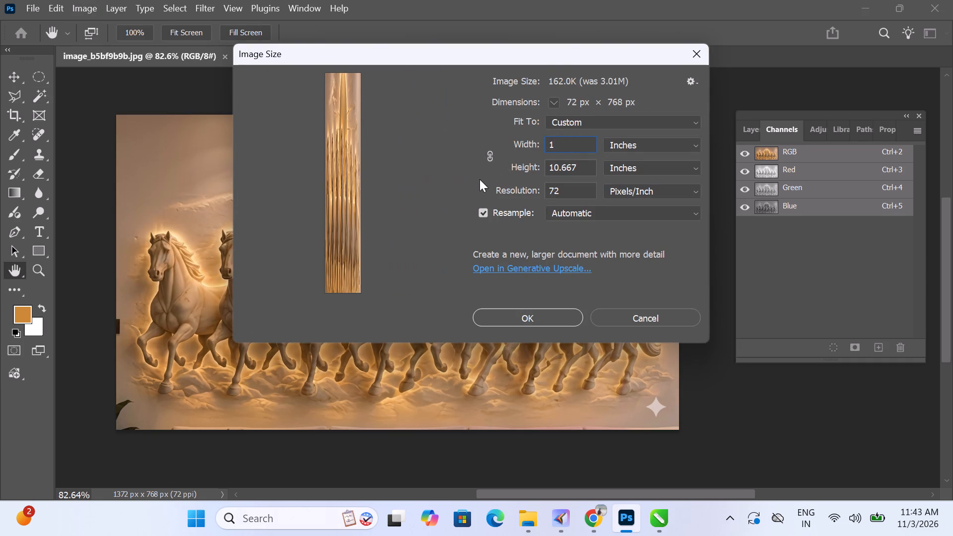
key("8")
left_click_drag(587, 165, 432, 164)
type("12")
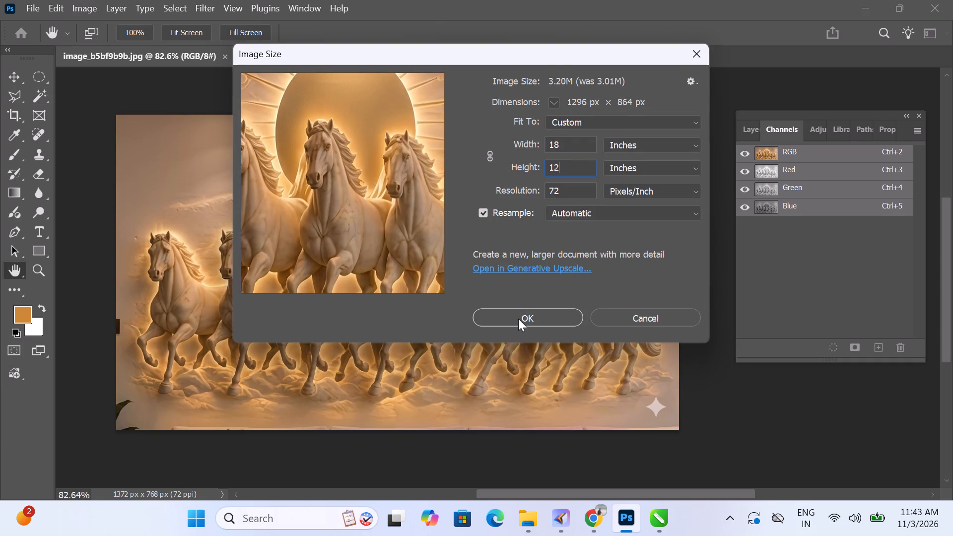
left_click(518, 319)
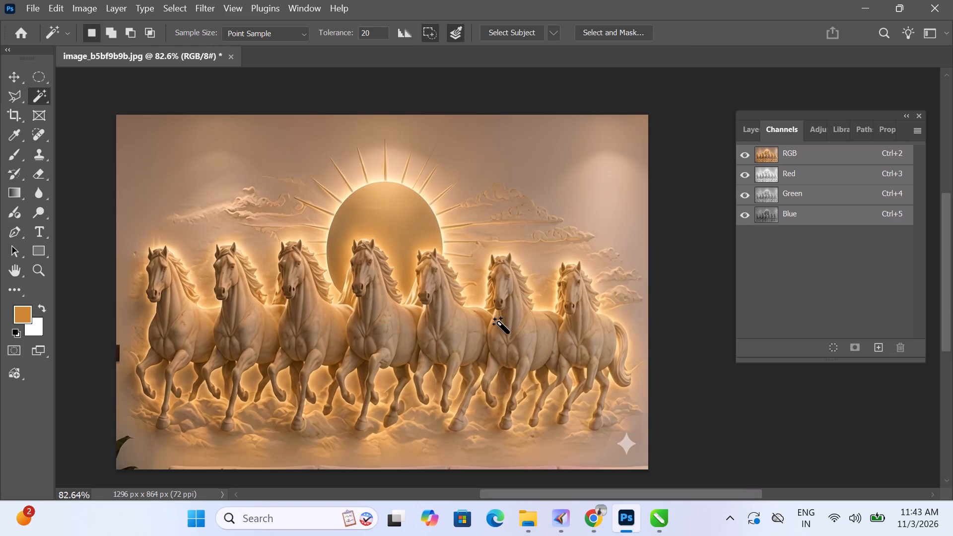
Inspect the resized horse picture for its overall proportions and detail quality.
key("space")
key("space")
key("space")
key("space")
key("space")
key("space")
key("space")
key("space")
key("space")
key("space")
left_click_drag(499, 323, 538, 296)
scroll(425, 300, "up", 2, "alt")
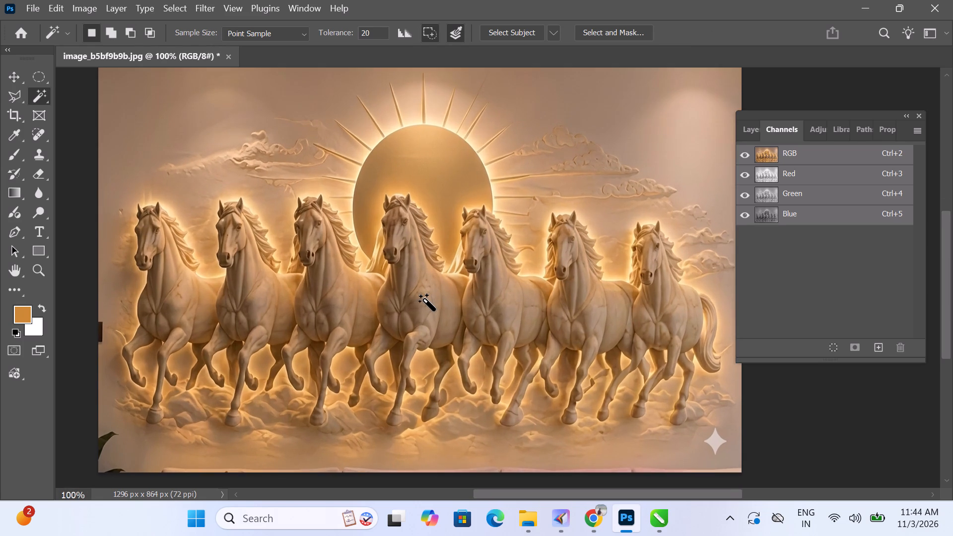
scroll(425, 300, "down", 2, "alt")
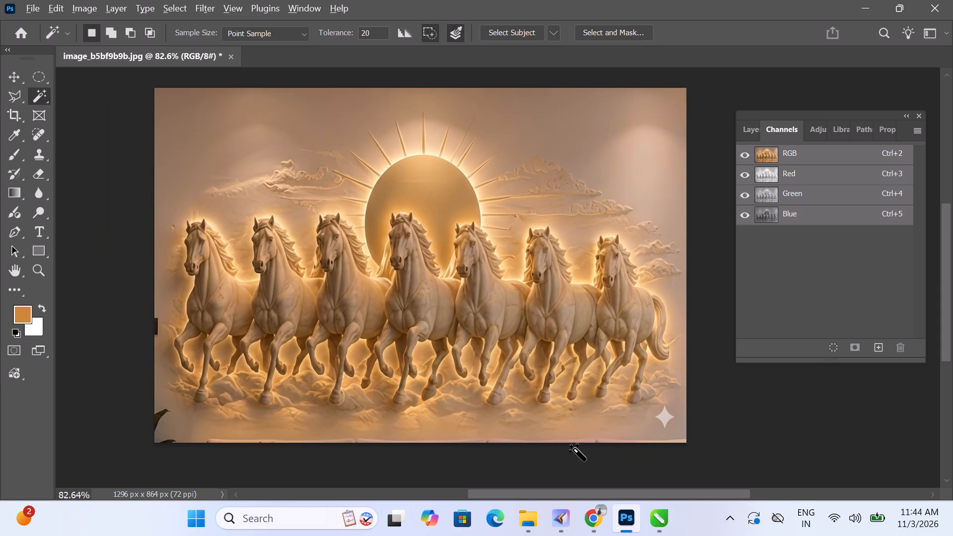
Remove the pale star watermark from the artwork's lower-right corner using a Magic Wand selection, unlocking the background layer to delete it, and deselect.
scroll(679, 442, "up", 11, "alt")
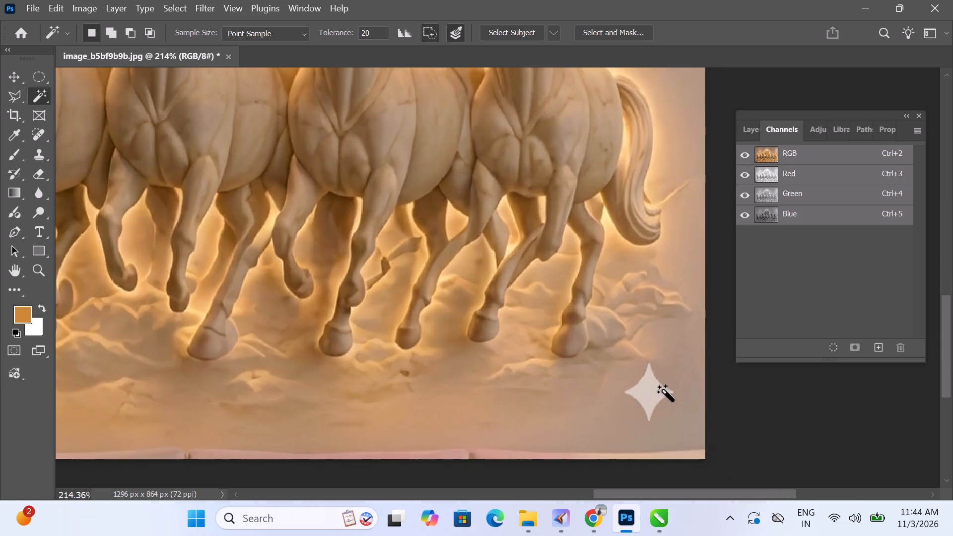
scroll(664, 391, "up", 4, "alt")
left_click(645, 387, "shift")
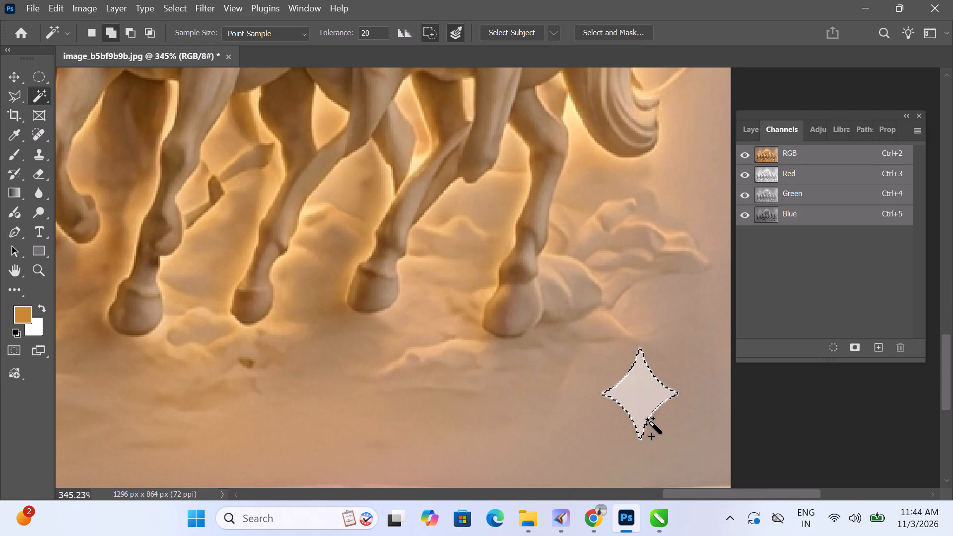
key("BackSpace")
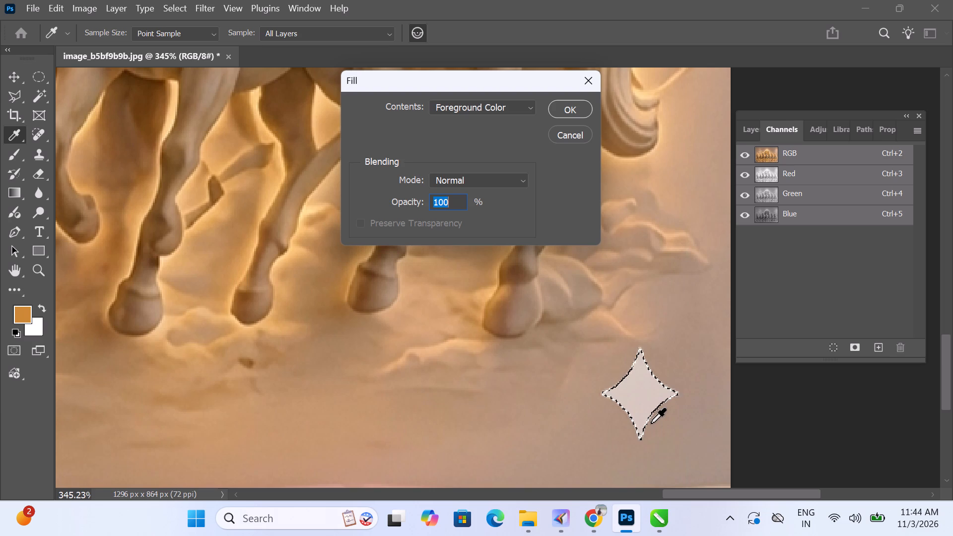
left_click(589, 88)
left_click(759, 137)
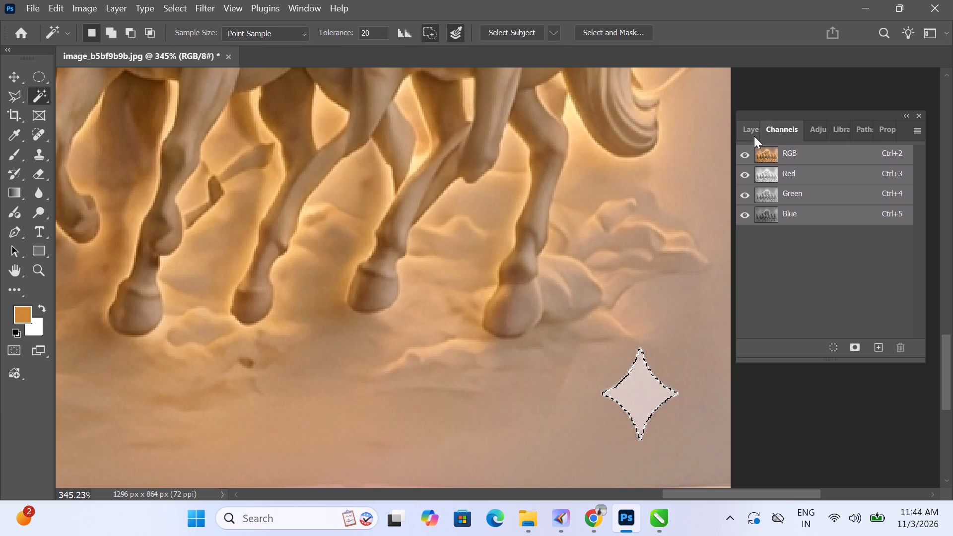
left_click(754, 136)
left_click(883, 223)
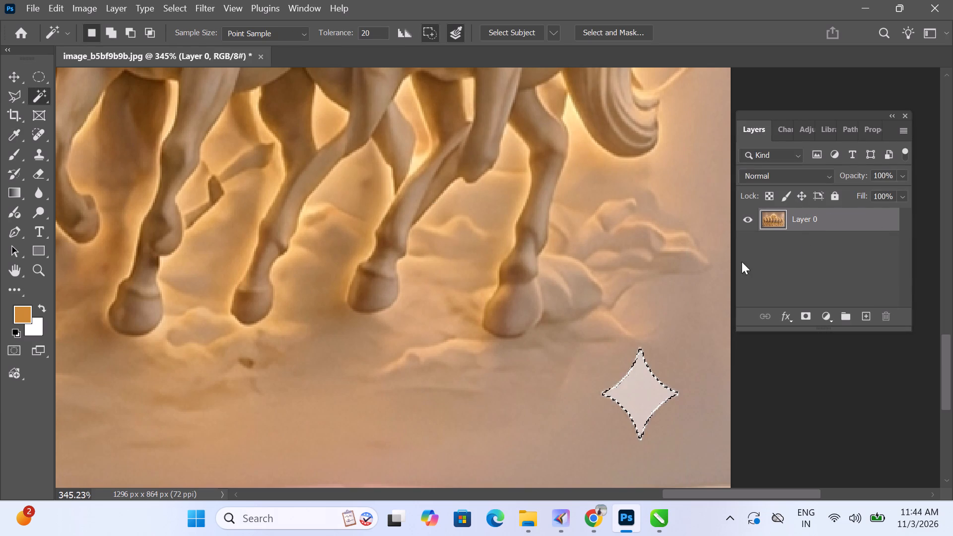
key("BackSpace")
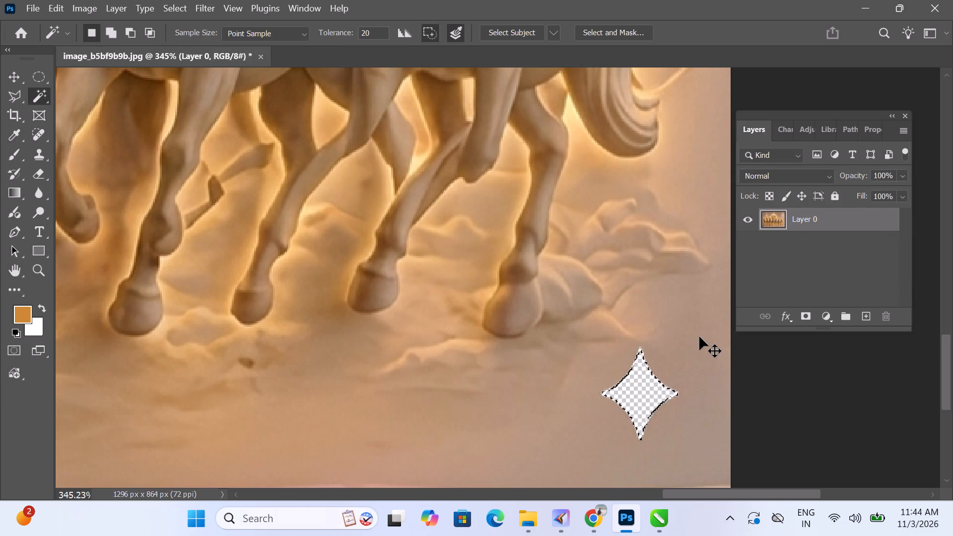
key("ctrl+d")
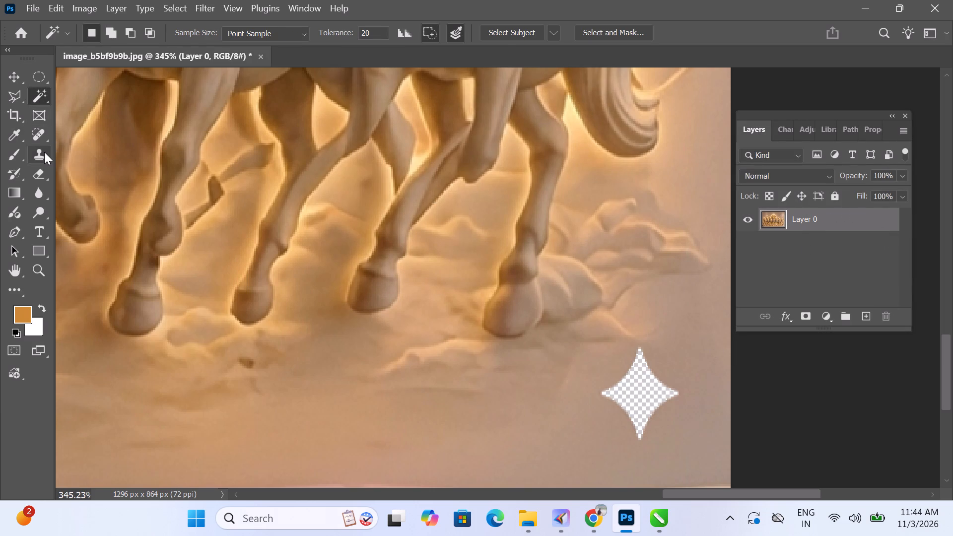
Clone Stamp the plain background from below the star-shaped hole over the hole's upper half.
left_click(44, 152)
right_click(44, 152)
left_click(75, 157)
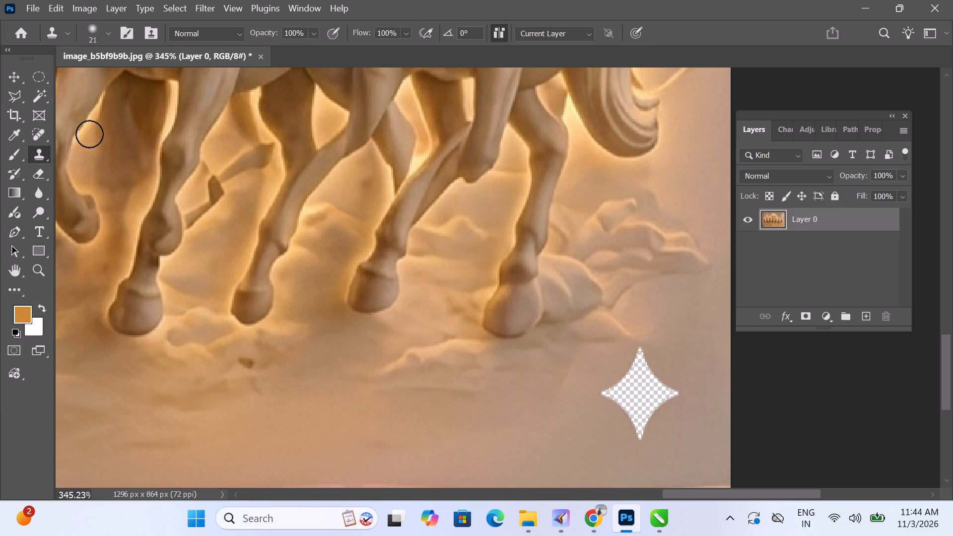
left_click(651, 469, "alt")
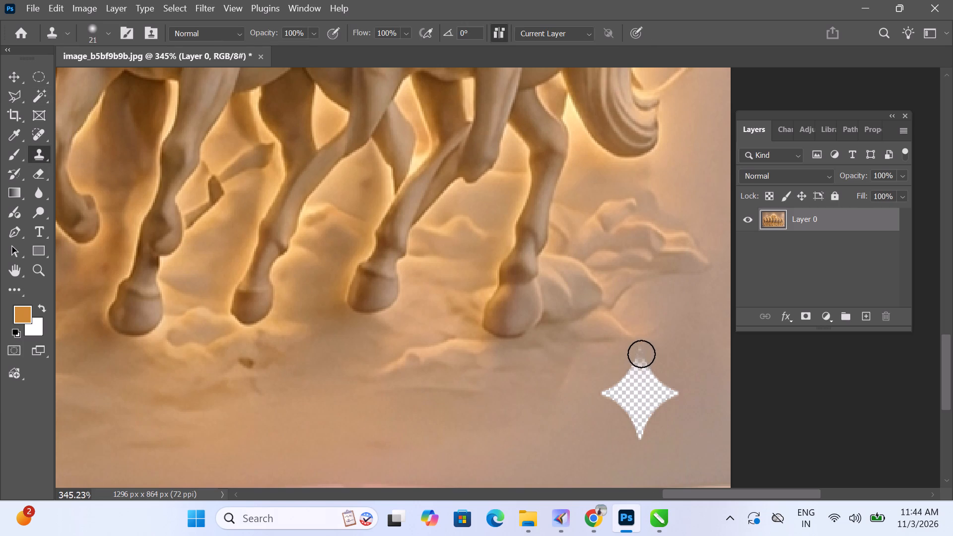
left_click_drag(641, 354, 638, 422)
left_click(637, 415)
left_click(639, 409)
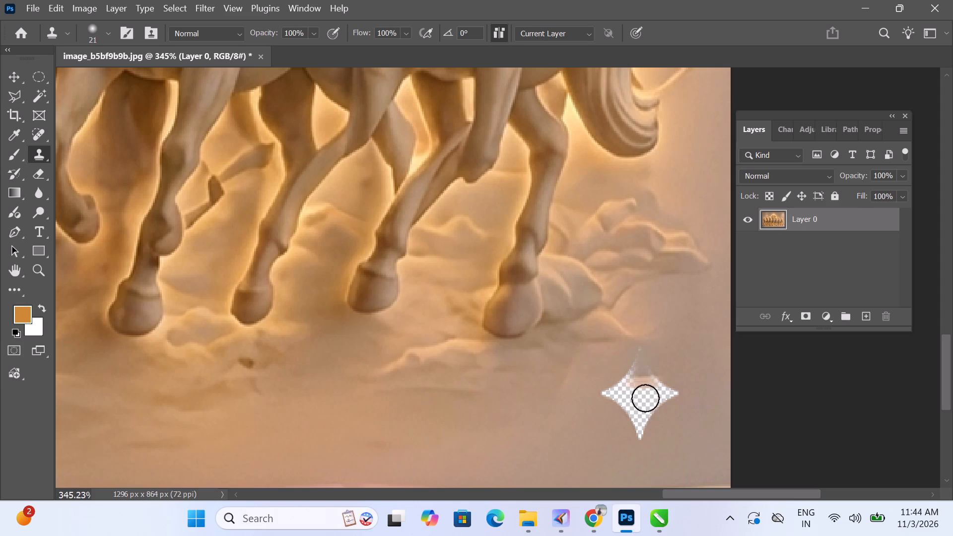
left_click_drag(681, 392, 603, 424)
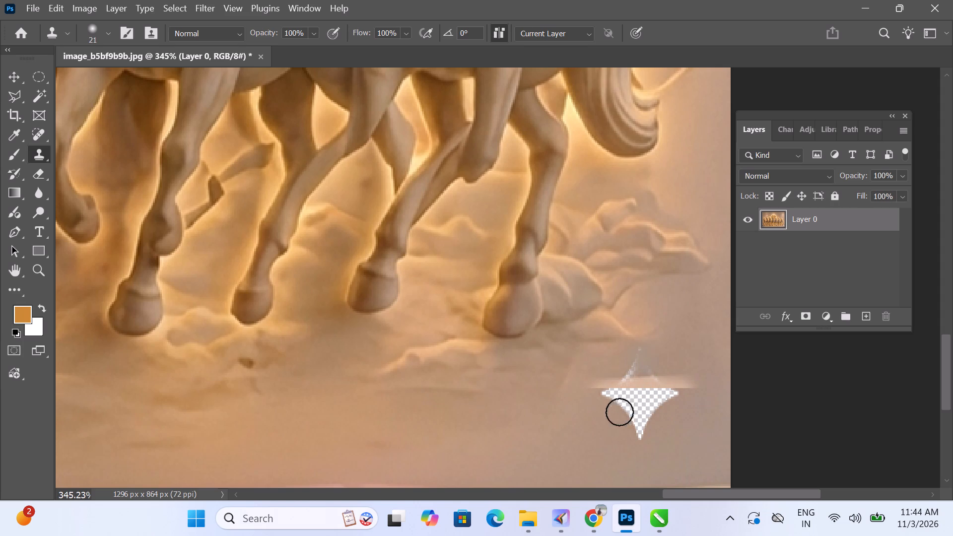
left_click(635, 370)
left_click(640, 366)
left_click(628, 379)
left_click(624, 386)
left_click(618, 391)
double_click(614, 394)
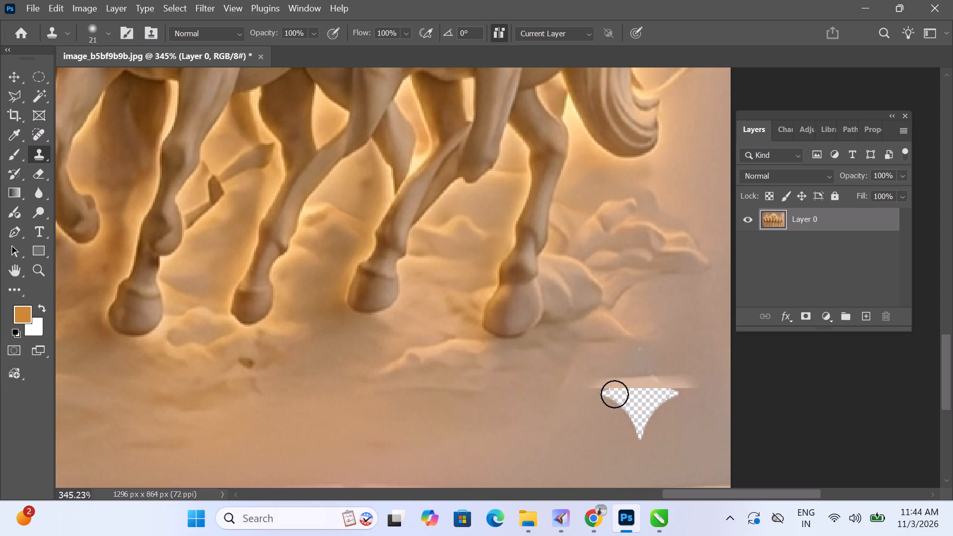
left_click(622, 400)
left_click(637, 413)
left_click(638, 418)
left_click(640, 431)
left_click(639, 431, "shift")
double_click(643, 400, "shift")
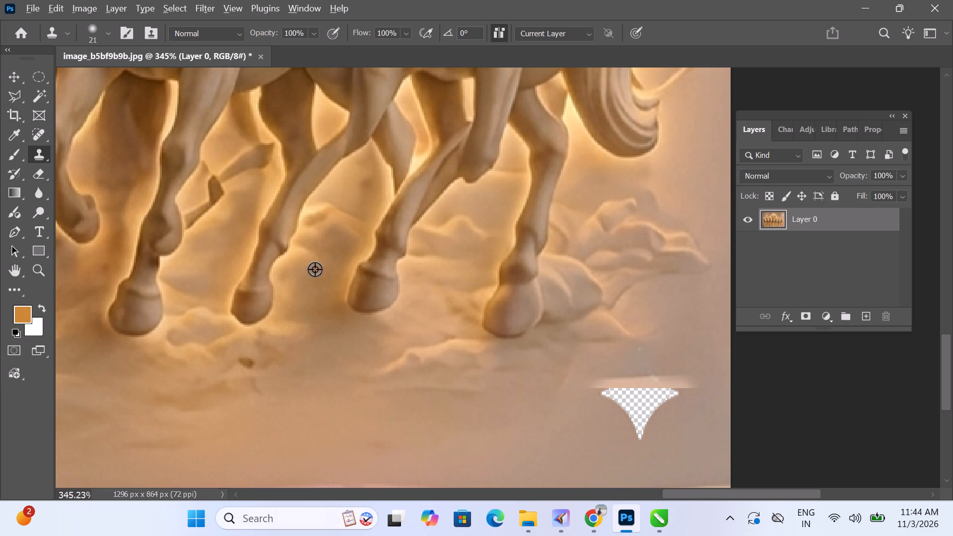
Resample the plain background just below the hole and clone it over the remaining transparent area.
left_click(668, 458, "alt")
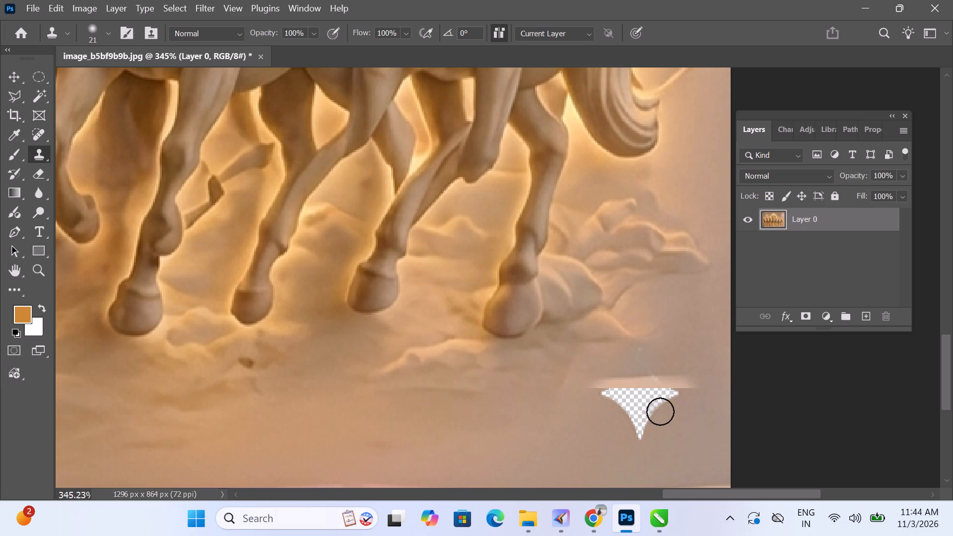
double_click(631, 399)
left_click(635, 410)
left_click(634, 419)
double_click(635, 426)
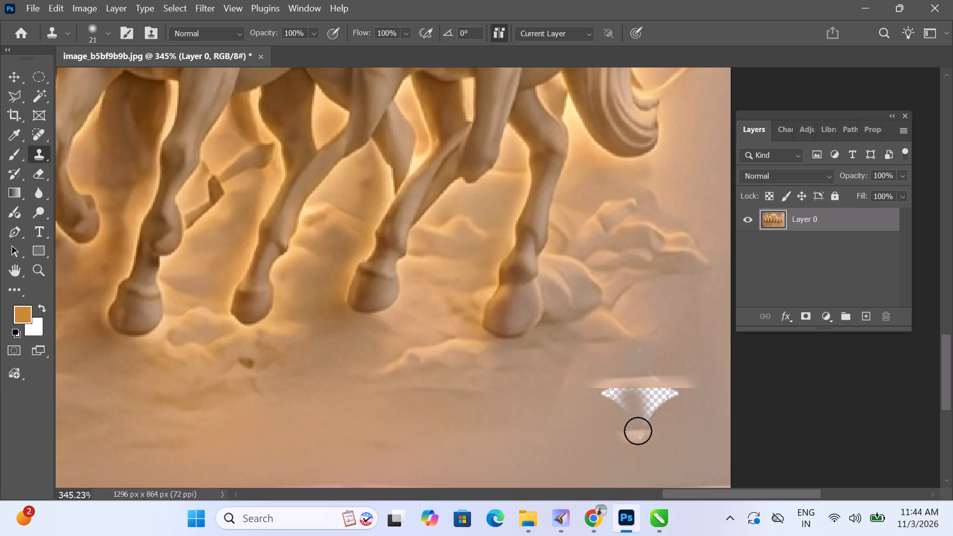
left_click(638, 431)
left_click(645, 413)
left_click(648, 404)
double_click(659, 400)
double_click(663, 399)
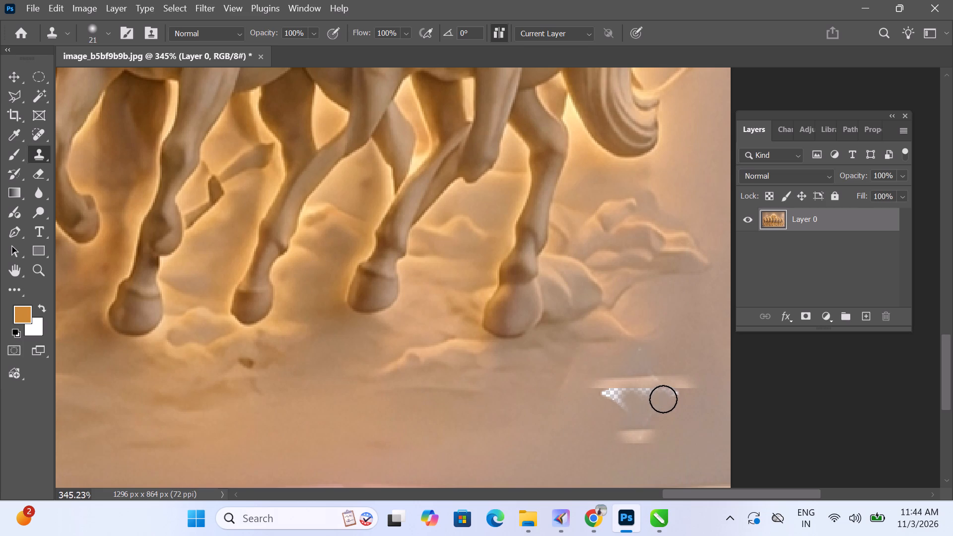
double_click(655, 388)
left_click_drag(645, 390, 640, 391)
left_click(619, 390)
left_click(619, 390)
left_click(613, 391)
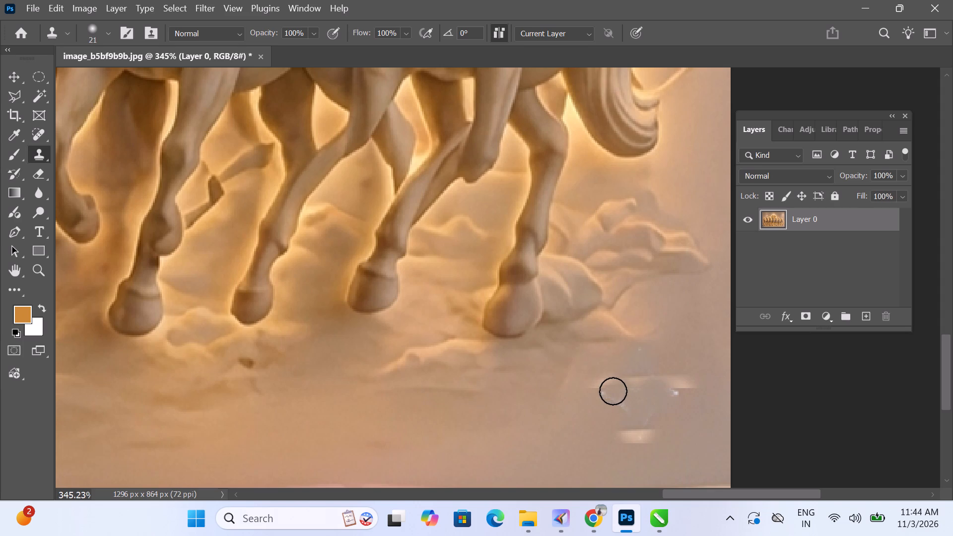
Blend the leftover star edges and pale streaks into the surrounding background with the Clone Stamp, resampling clean areas nearby.
left_click(610, 393)
left_click(611, 396)
left_click_drag(613, 398, 623, 407)
left_click_drag(623, 407, 627, 424)
left_click(628, 426)
left_click(627, 430)
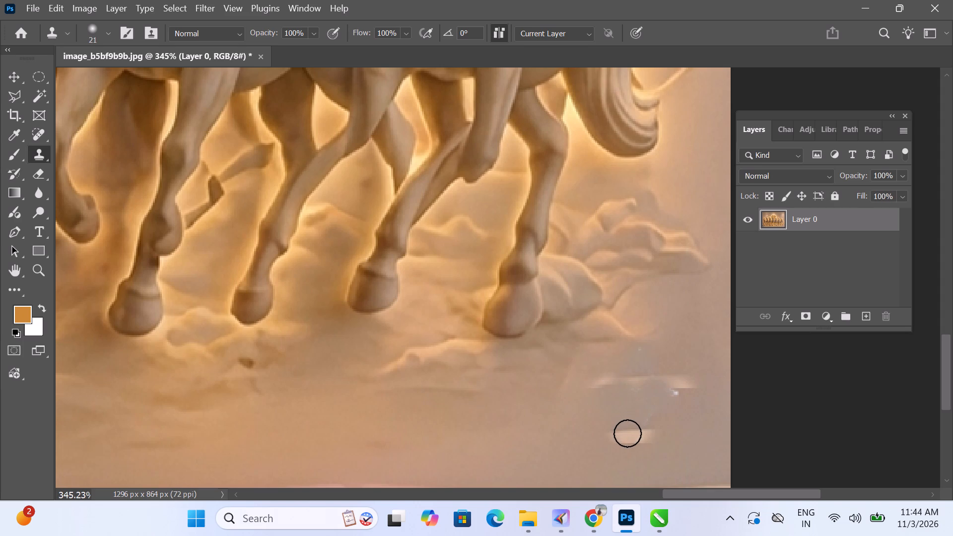
left_click(627, 433)
double_click(628, 430)
left_click(642, 430)
left_click(651, 409)
left_click(656, 397)
left_click_drag(659, 397, 663, 400)
left_click(671, 400)
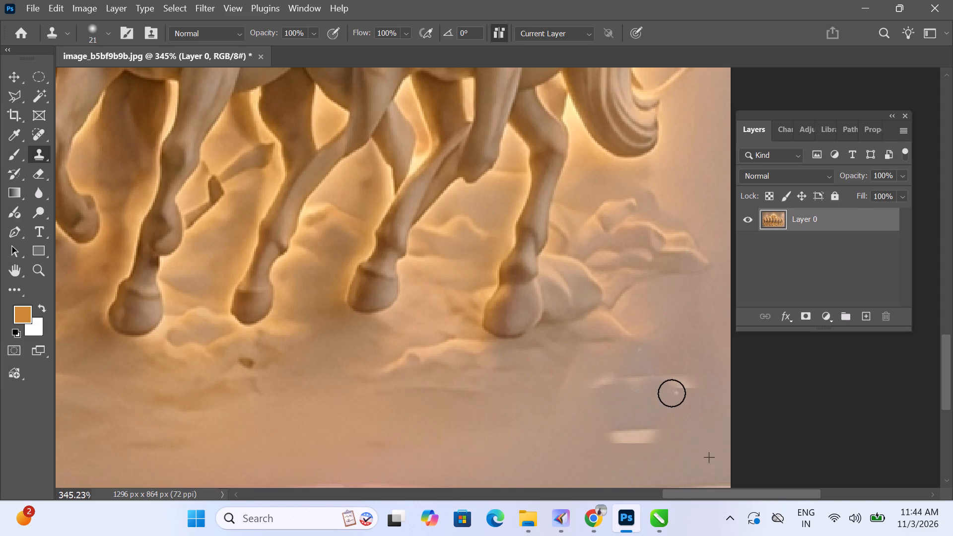
double_click(672, 393)
left_click(671, 386)
double_click(650, 356)
left_click_drag(641, 360, 640, 369)
left_click(626, 372)
left_click(621, 375)
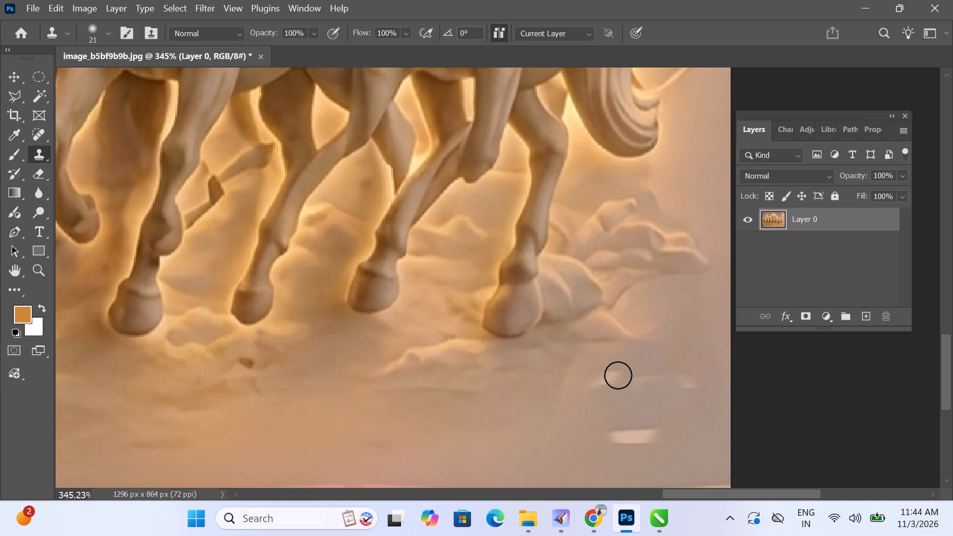
left_click(616, 378)
left_click(613, 379)
left_click_drag(613, 384, 615, 389)
left_click(632, 385)
left_click(646, 373)
left_click(671, 374)
left_click_drag(670, 375, 683, 392)
left_click(683, 392)
left_click_drag(675, 404, 662, 417)
left_click_drag(628, 427, 628, 444)
left_click(618, 443)
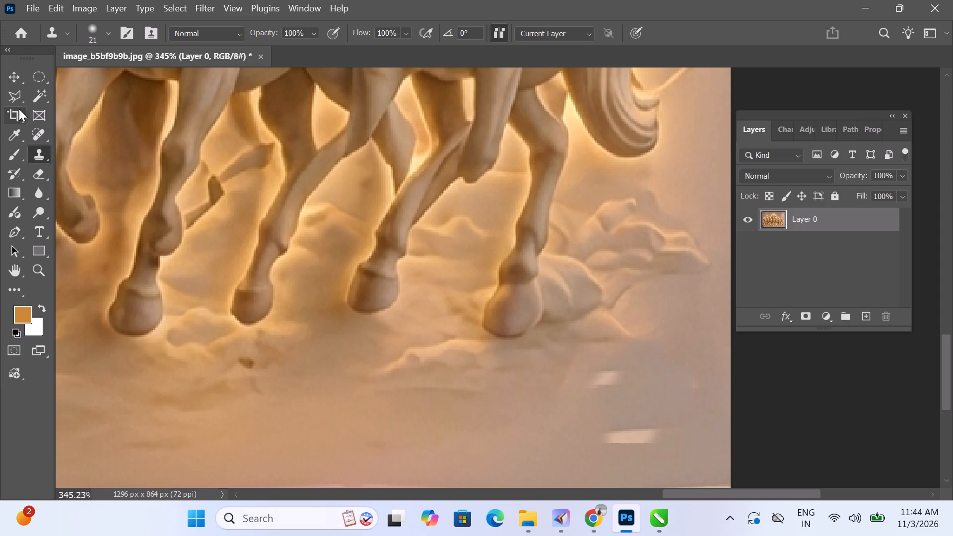
left_click(33, 96)
Inspect the retouched corner and the seven horses artwork as a whole.
scroll(283, 404, "down", 9, "alt")
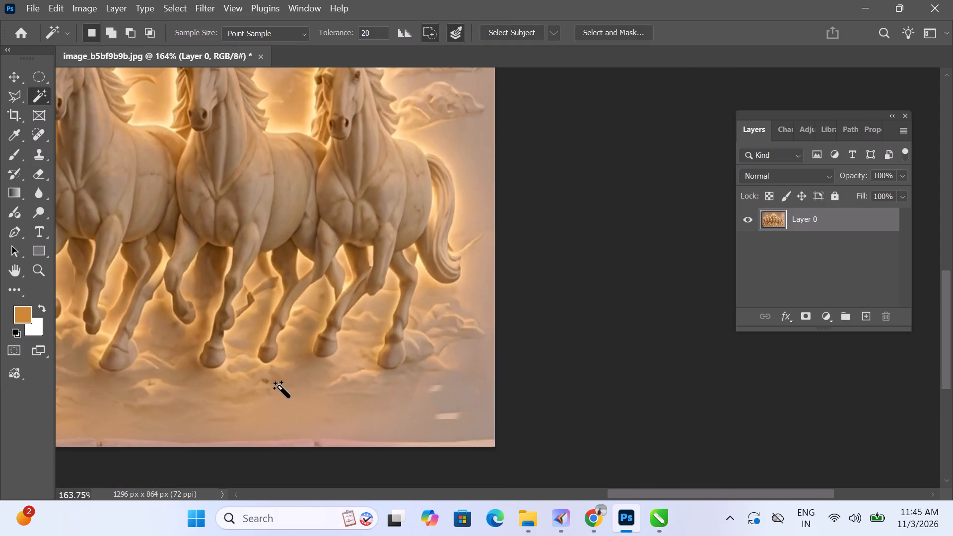
scroll(280, 387, "down", 2, "alt")
key("space")
key("space")
key("space")
key("space")
key("space")
key("space")
key("space")
key("space")
key("space")
key("space")
key("space")
key("space")
key("space")
key("space")
key("space")
key("space")
key("space")
key("space")
key("space")
key("space")
left_click_drag(272, 354, 634, 391)
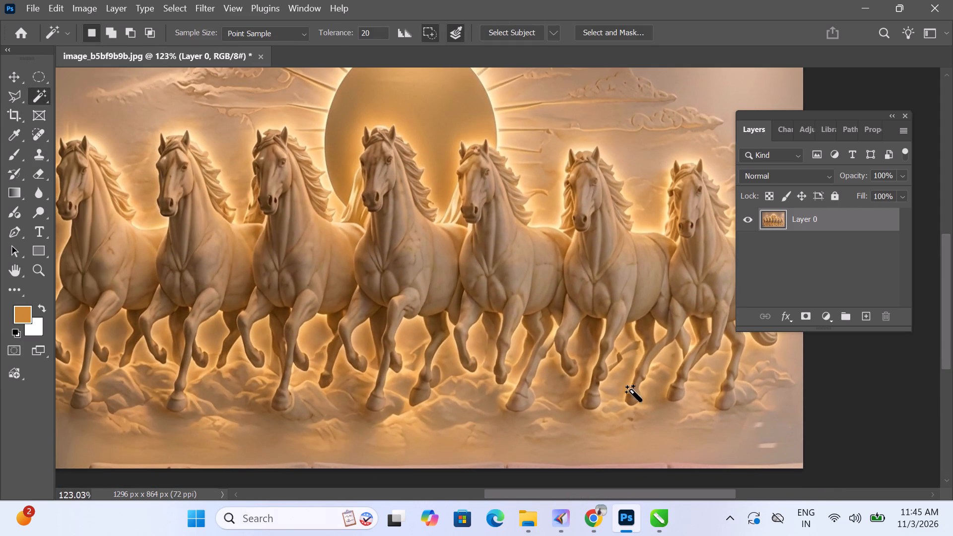
scroll(479, 343, "down", 4, "alt")
key("space")
scroll(476, 313, "up", 2)
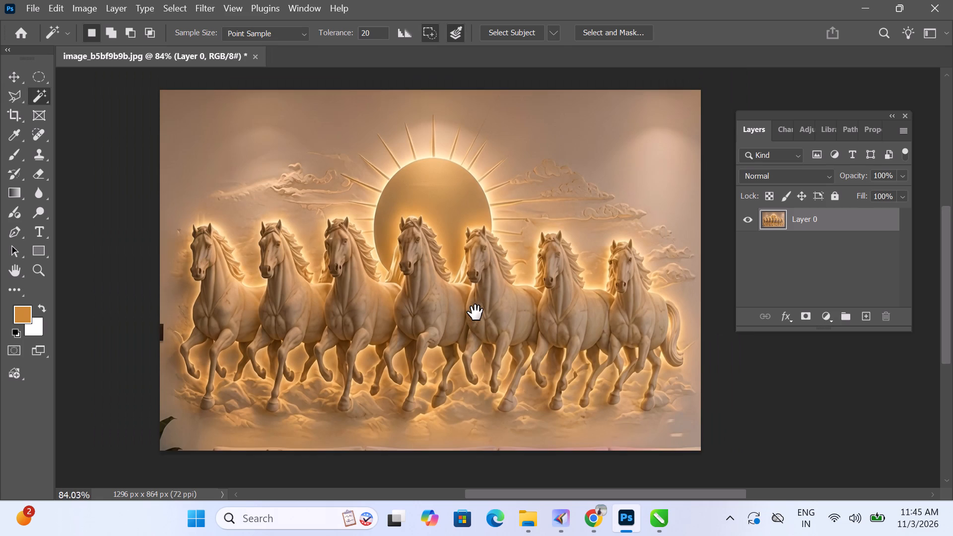
scroll(474, 313, "down", 1, "alt")
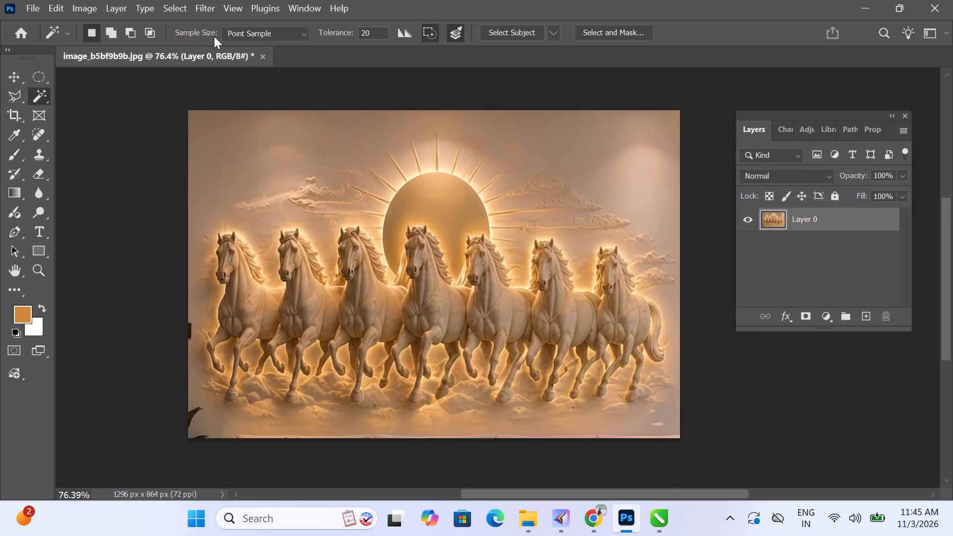
Select the seven horses automatically as the picture's subject.
left_click(179, 11)
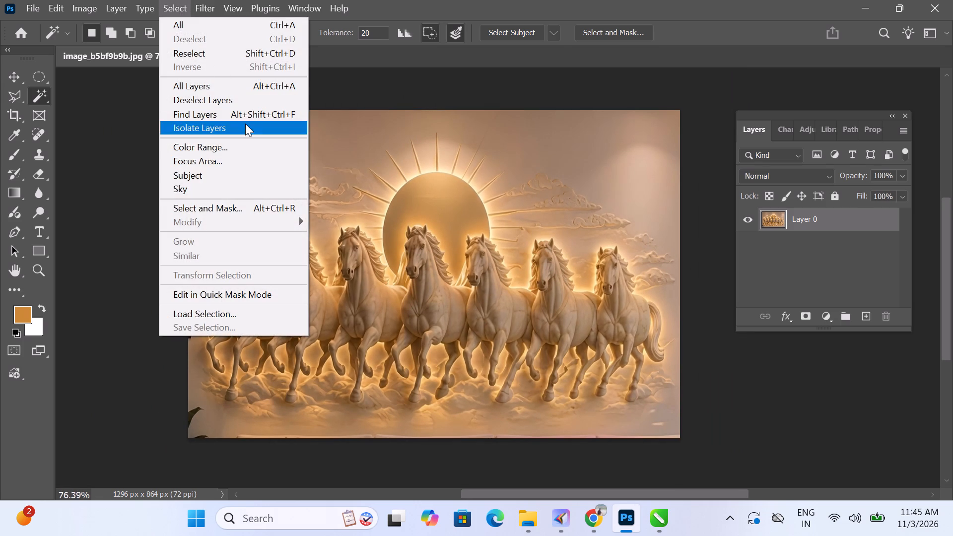
left_click(219, 169)
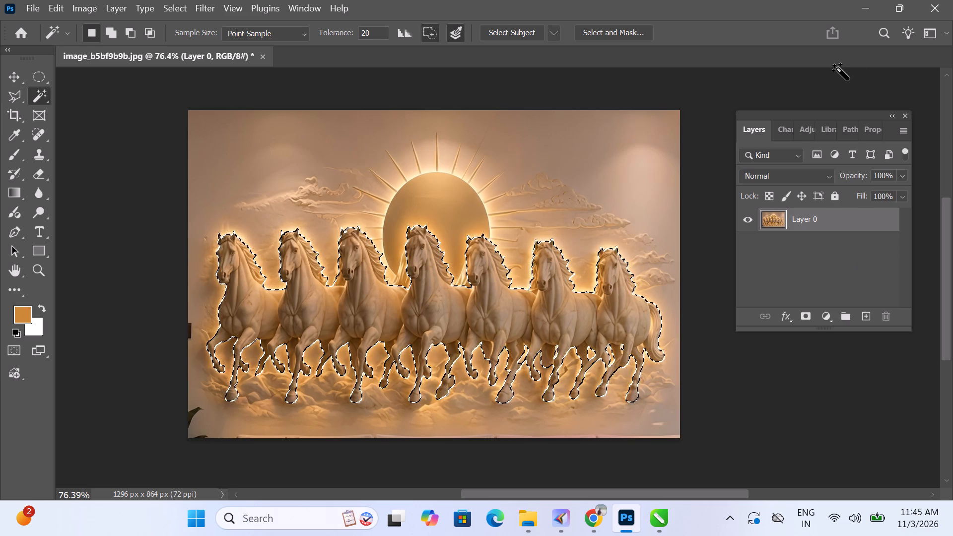
Convert the image's colour mode to CMYK Color.
left_click(91, 0)
left_click(103, 24)
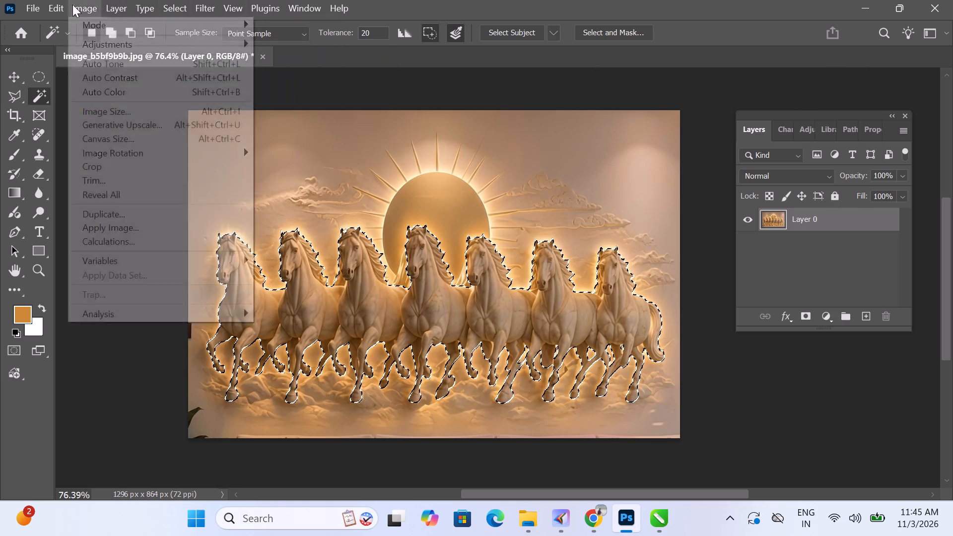
left_click(80, 19)
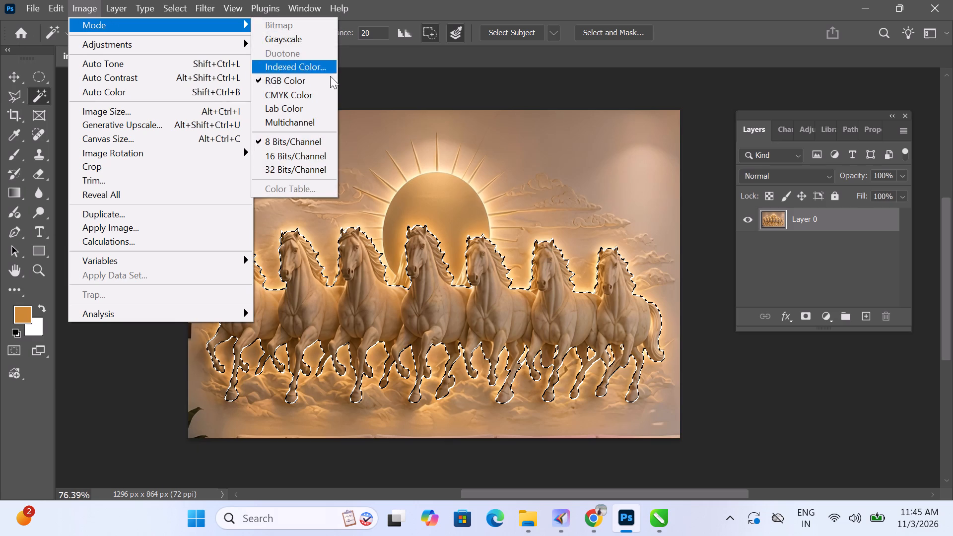
left_click(291, 99)
left_click(497, 240)
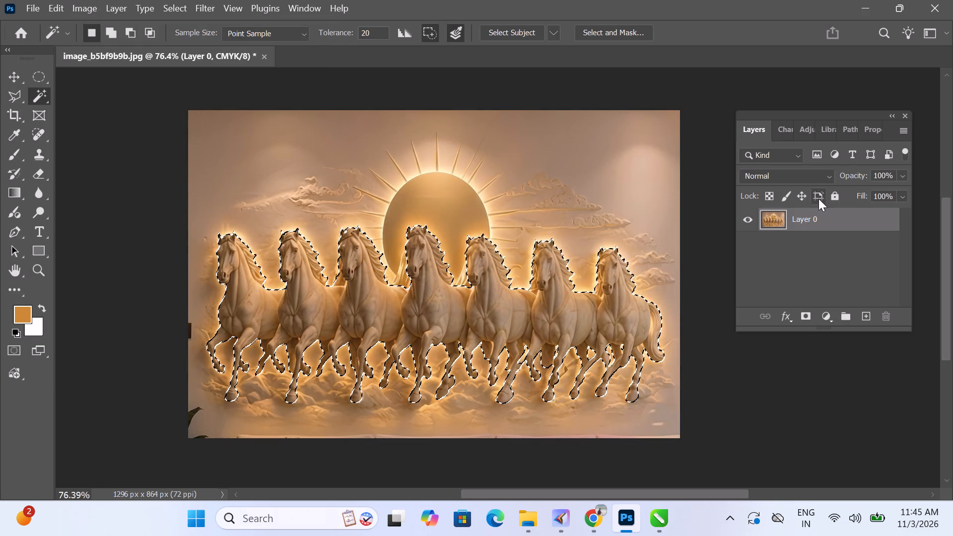
Create a new spot channel from the horses selection, with red ink at 100% solidity.
left_click(774, 128)
left_click_drag(933, 133, 917, 132)
left_click(912, 129)
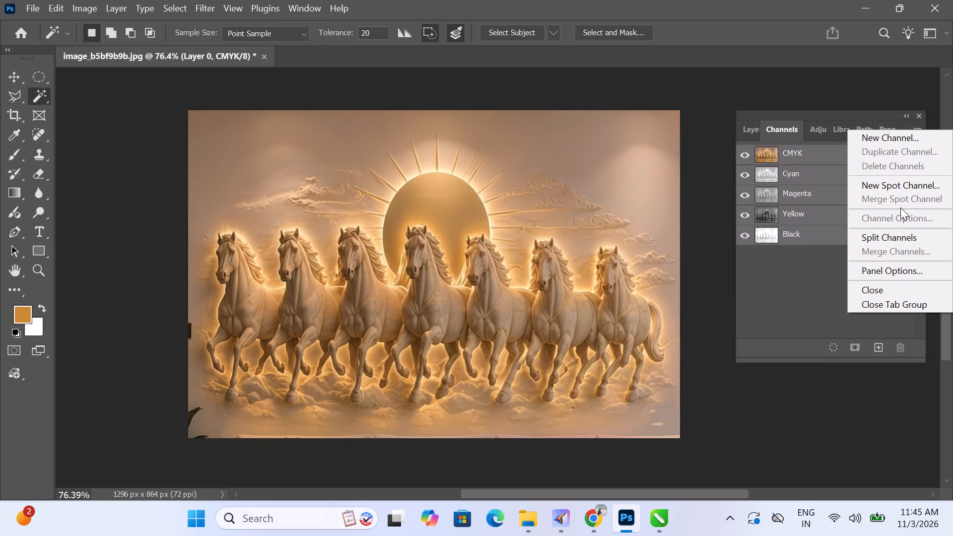
left_click(697, 134)
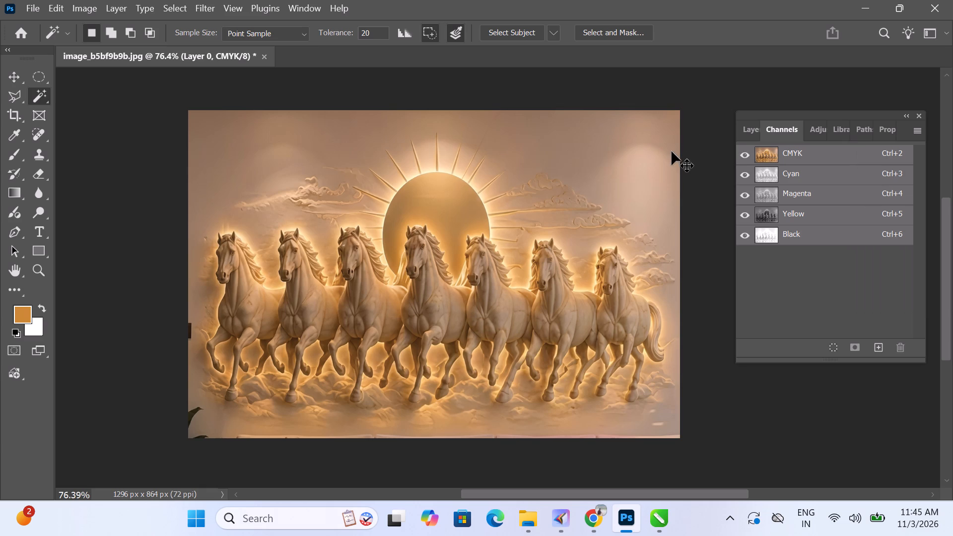
key("ctrl+z")
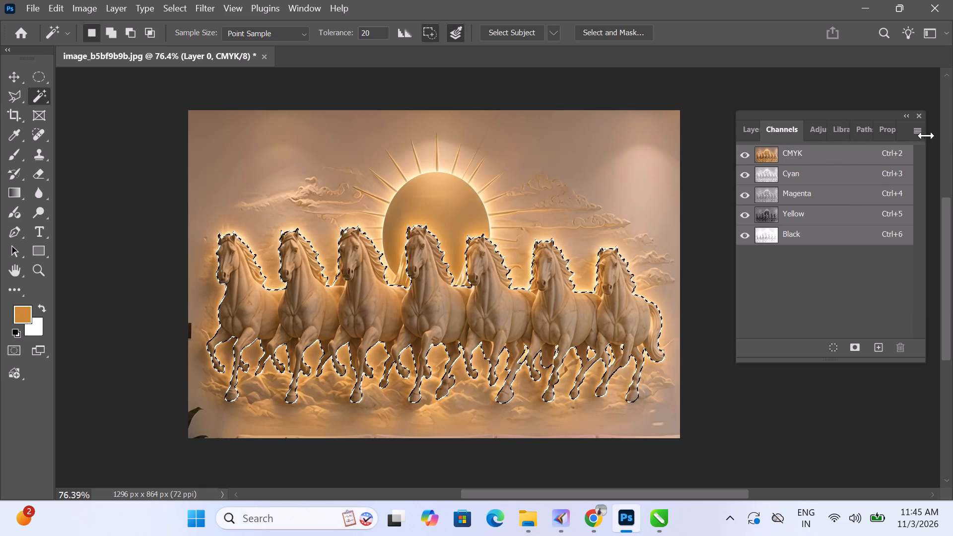
left_click(919, 135)
left_click(899, 195)
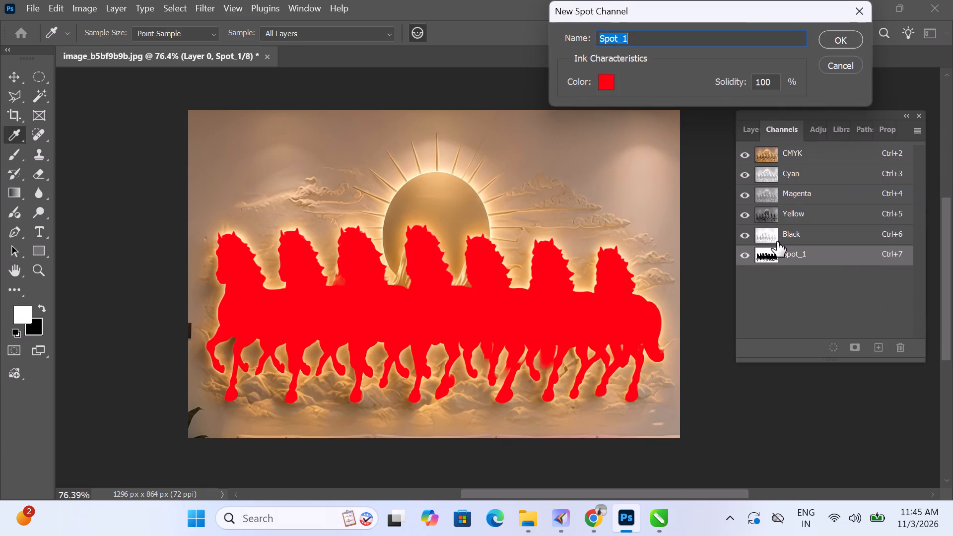
left_click(855, 38)
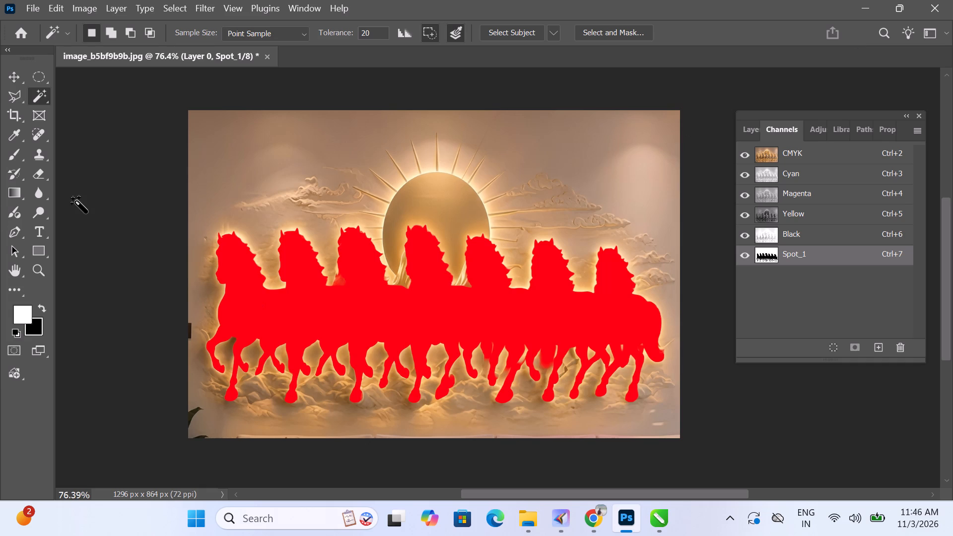
Save the artwork with its spot channel to the Desktop as a TIFF named horse 1, keeping layers and no compression.
key("ctrl+shift+s")
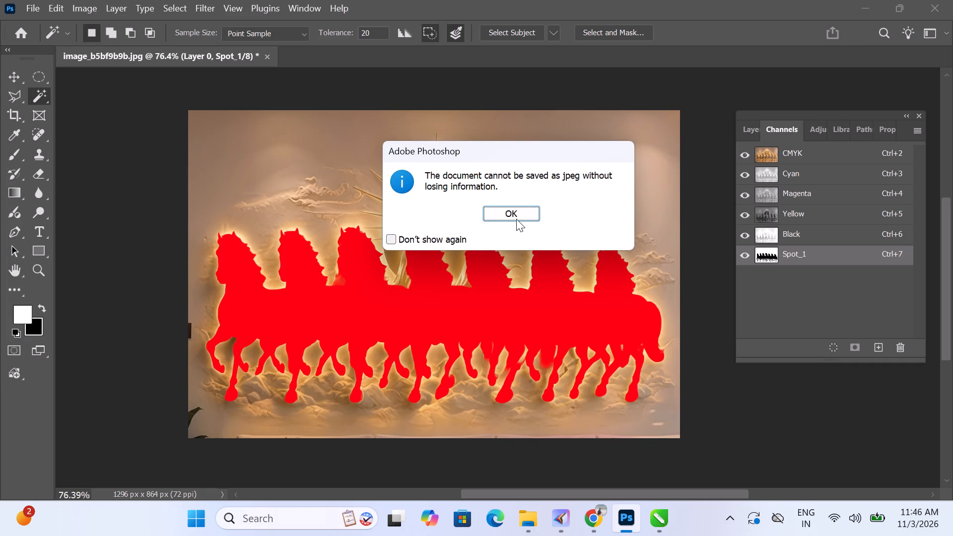
left_click(516, 218)
scroll(261, 209, "down", 3)
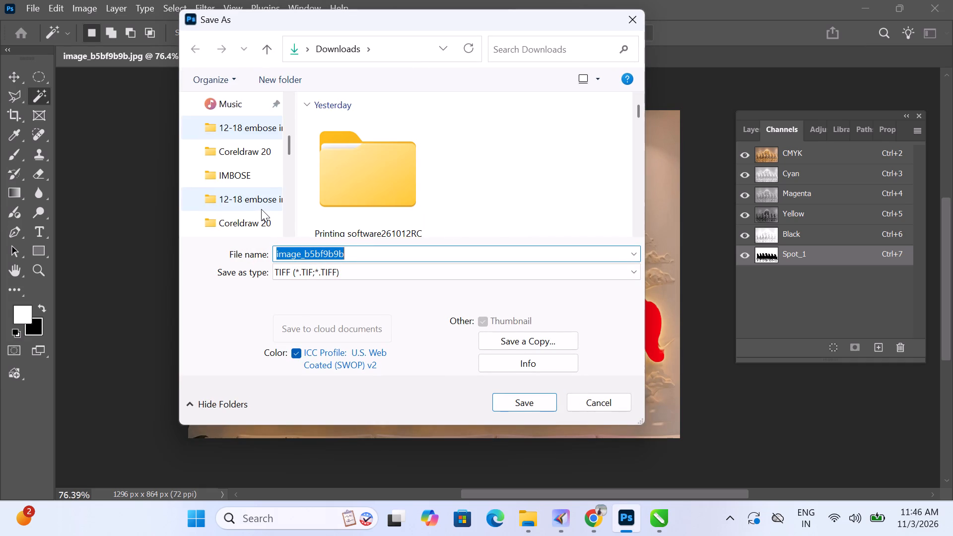
scroll(261, 209, "down", 1)
scroll(261, 209, "up", 7)
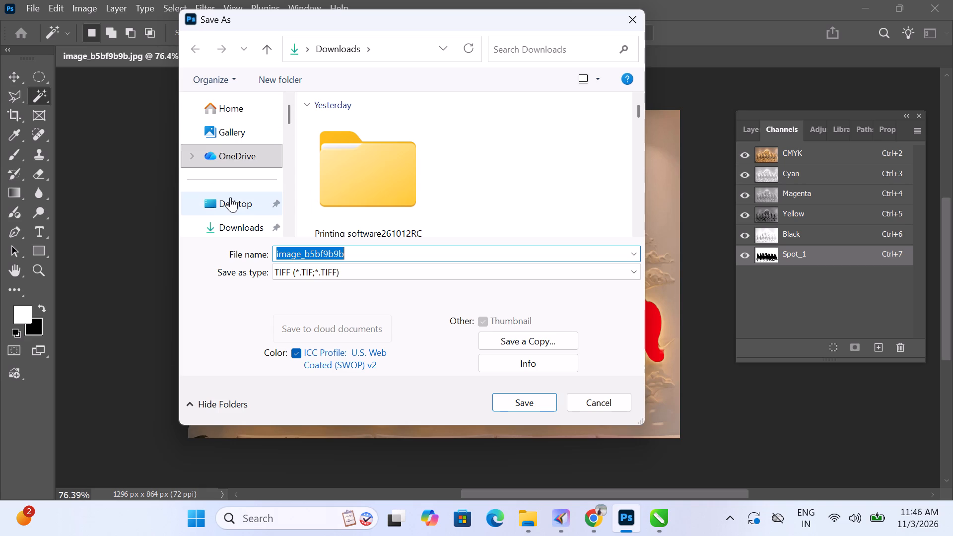
left_click(230, 197)
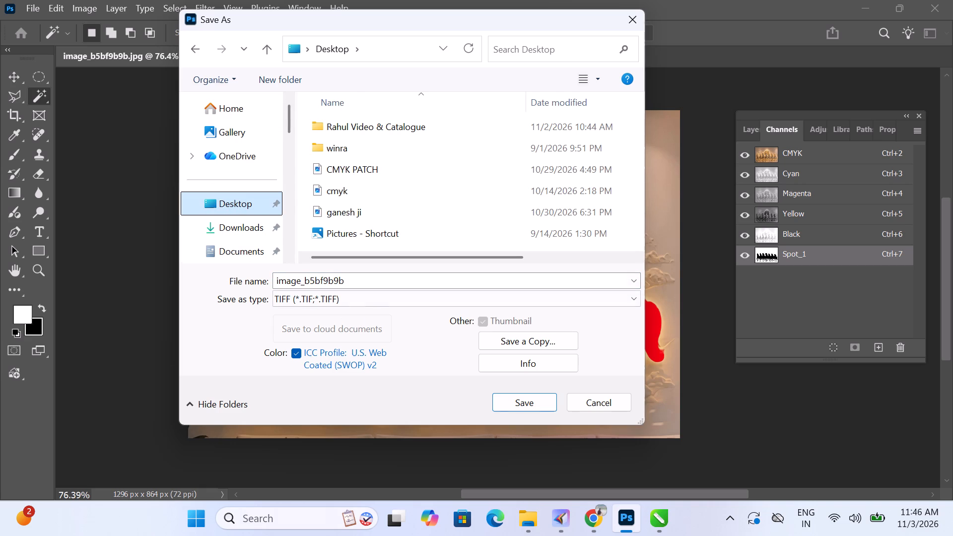
left_click(359, 284)
type("ho")
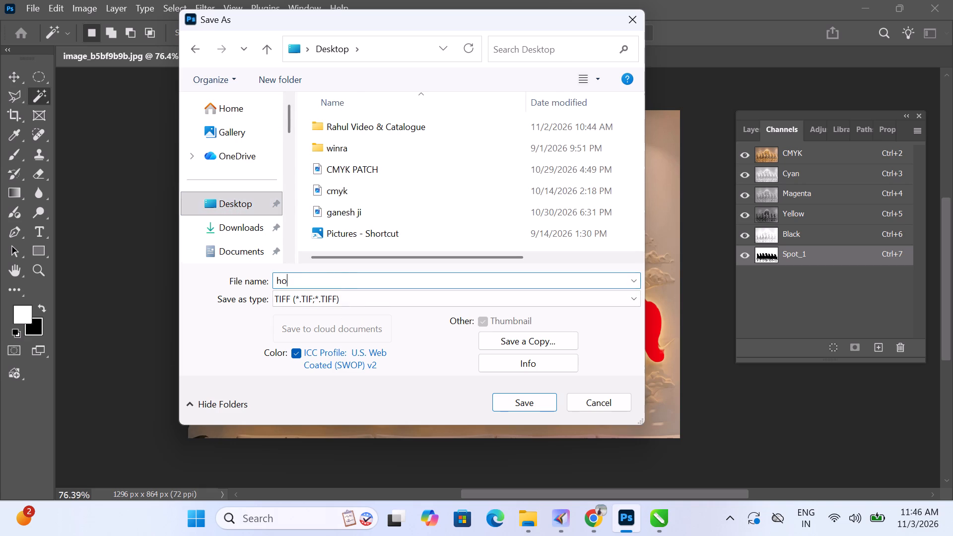
type("rse q")
key("BackSpace")
key("1")
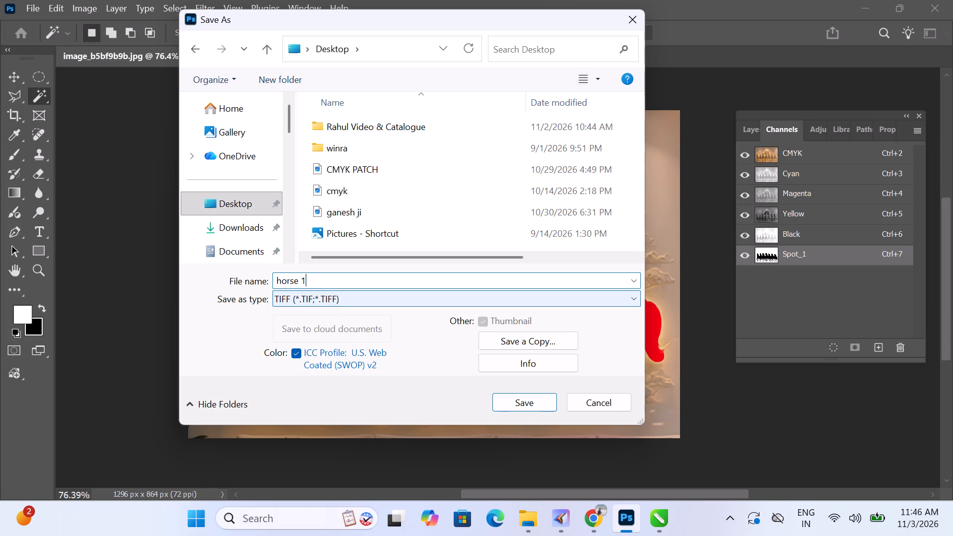
left_click(520, 405)
left_click(660, 104)
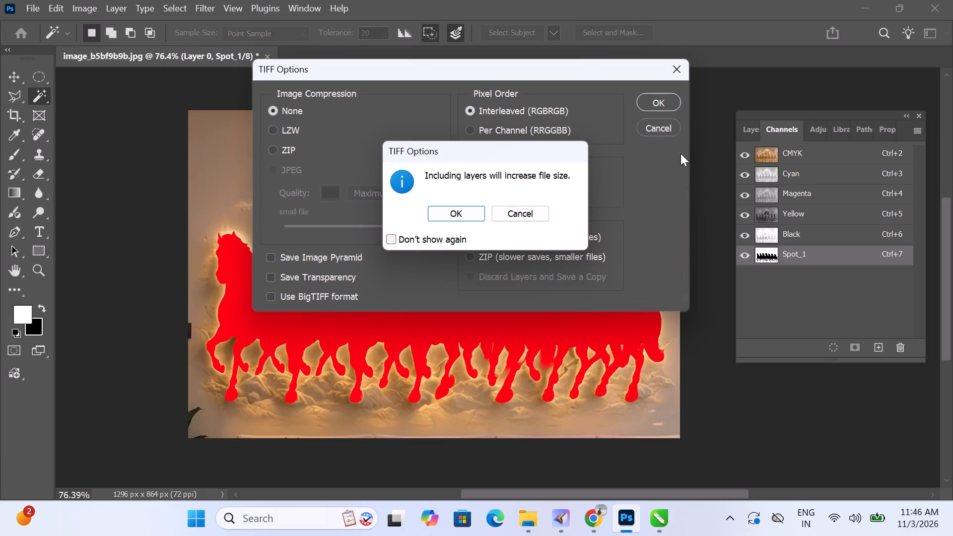
left_click(451, 209)
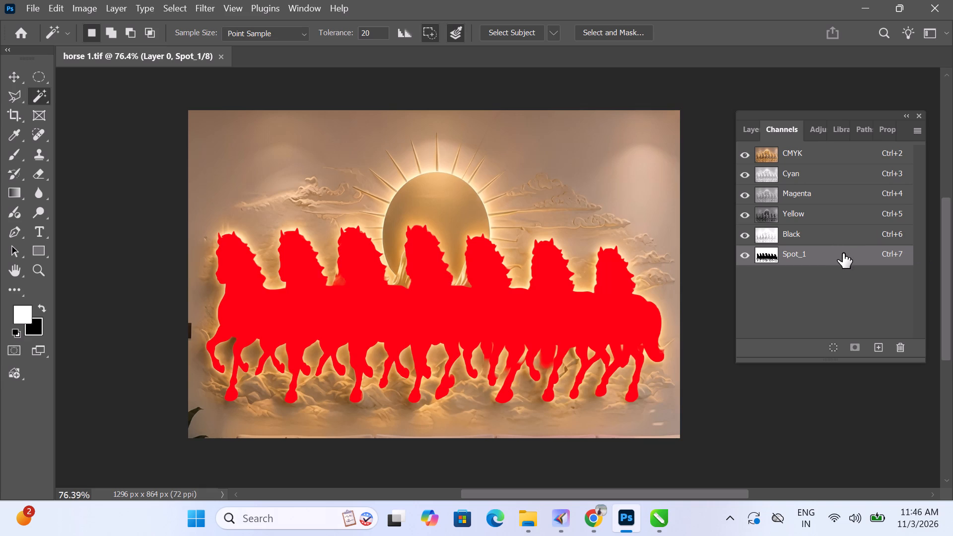
Load the horses as a selection from the Spot_1 channel and delete that channel.
left_click_drag(843, 253, 896, 349)
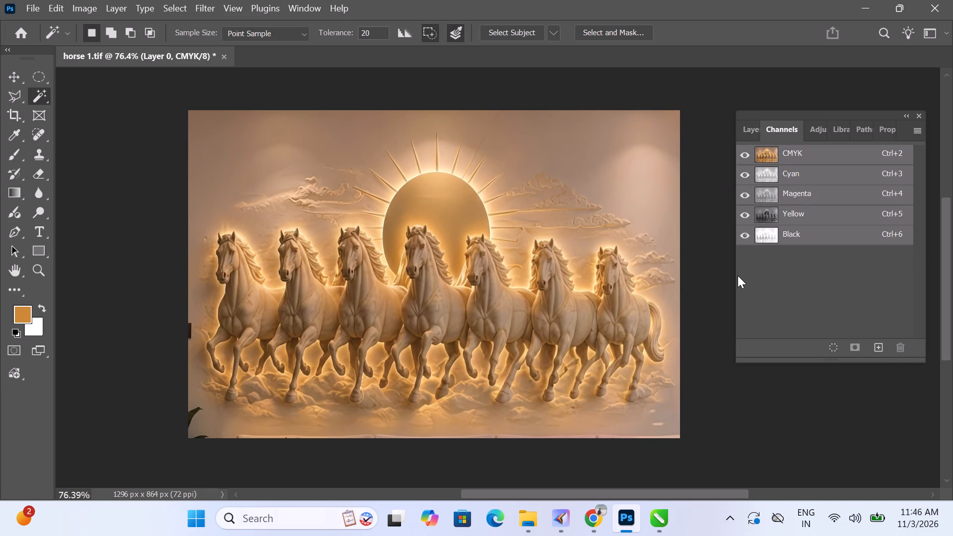
key("ctrl+z")
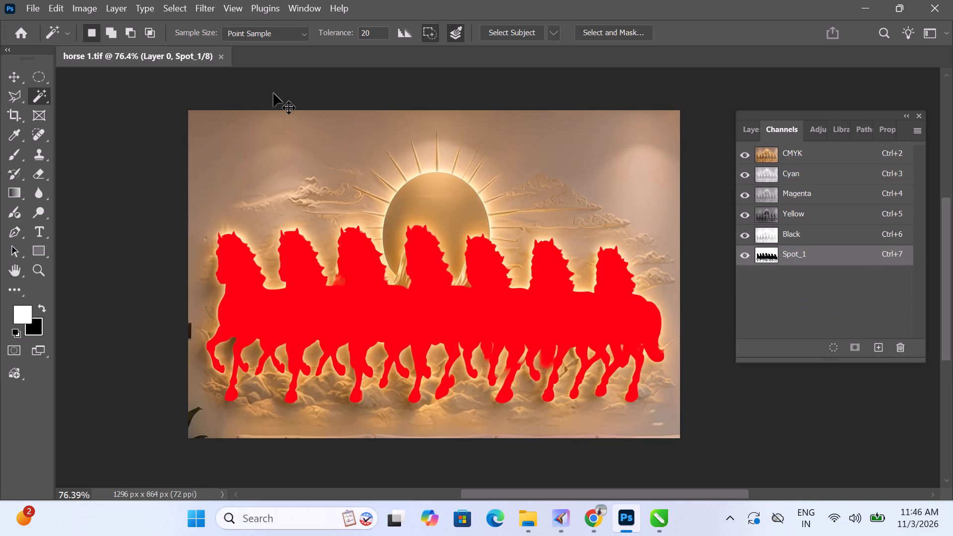
left_click(775, 252, "ctrl")
left_click_drag(827, 255, 897, 349)
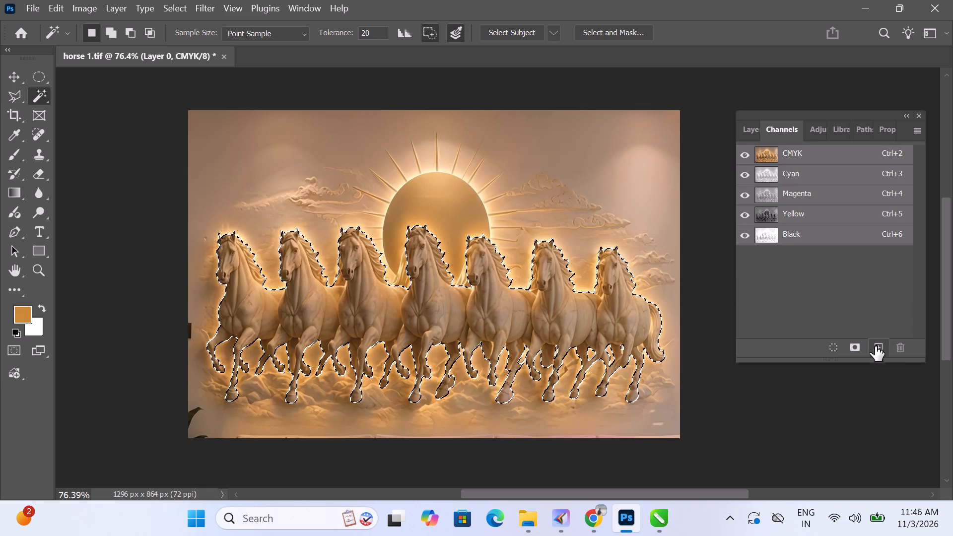
Erase the seven selected horses from the image and clear the selection.
key("BackSpace")
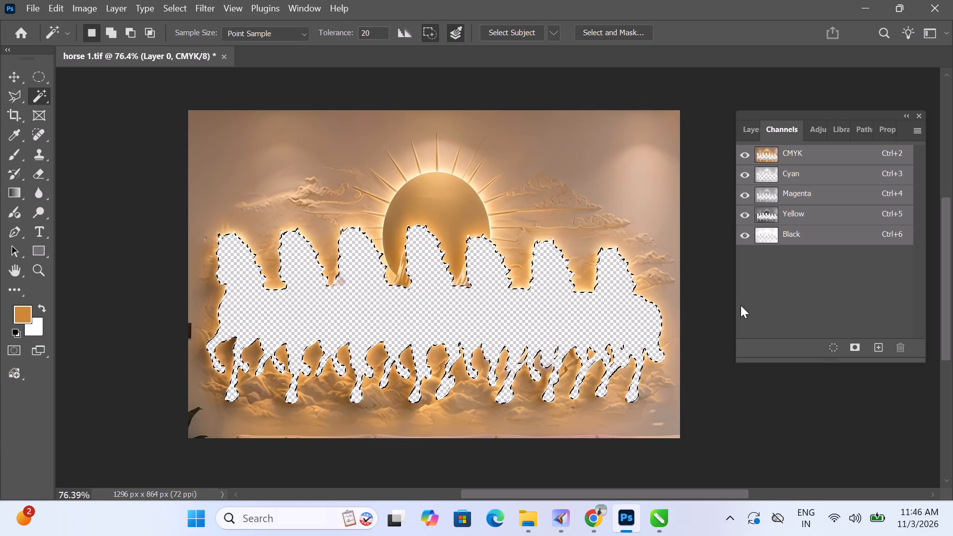
key("ctrl+d")
Automatically select the subject of the remaining artwork and create a new spot channel from it, with red ink at 100% solidity.
left_click(177, 8)
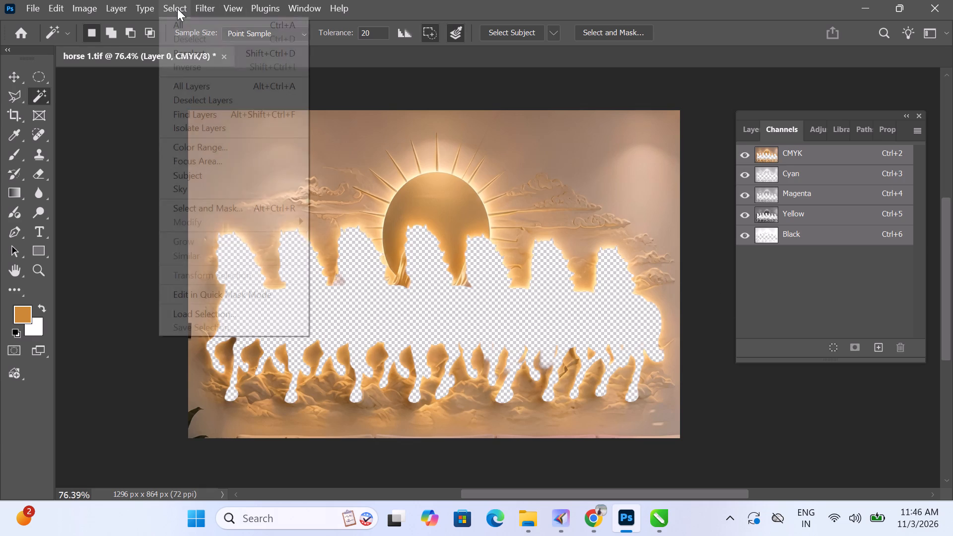
left_click(202, 170)
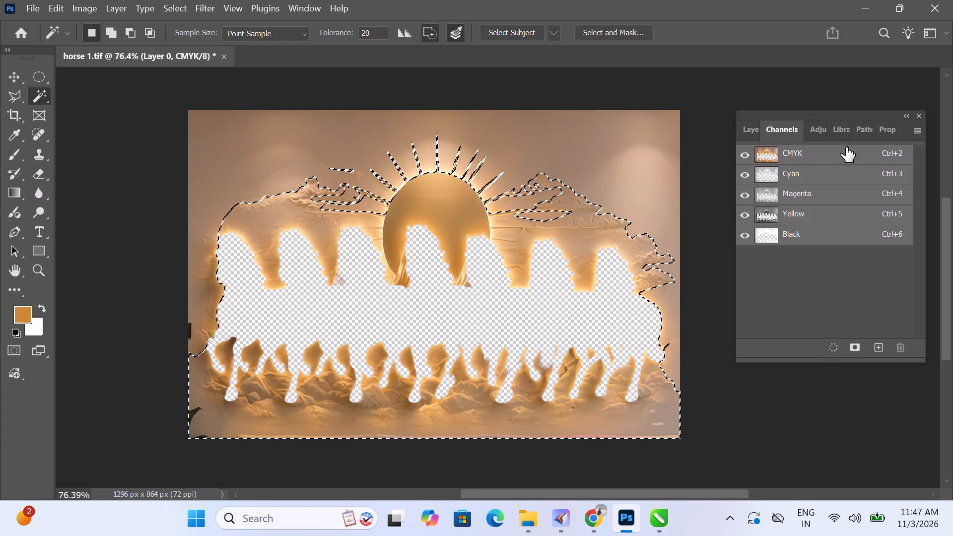
left_click(920, 130)
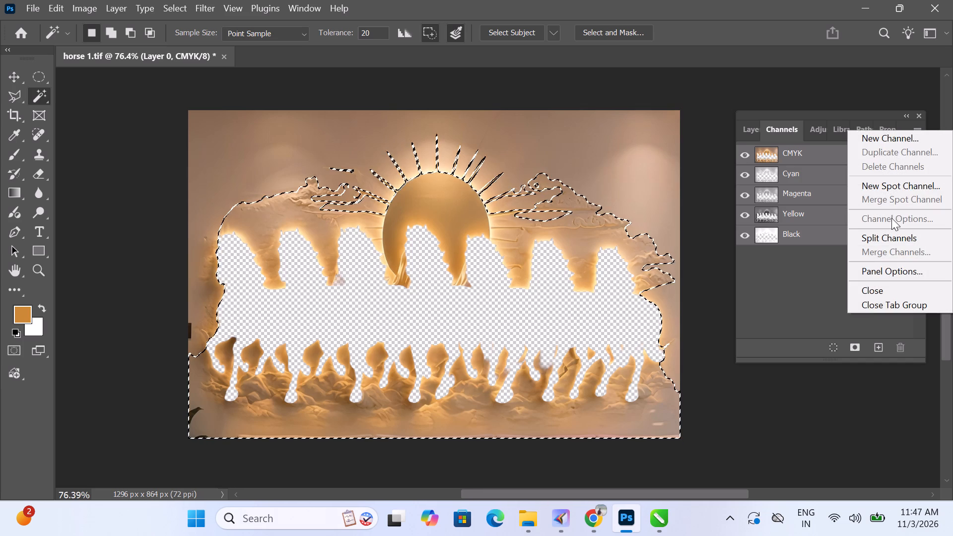
left_click(886, 188)
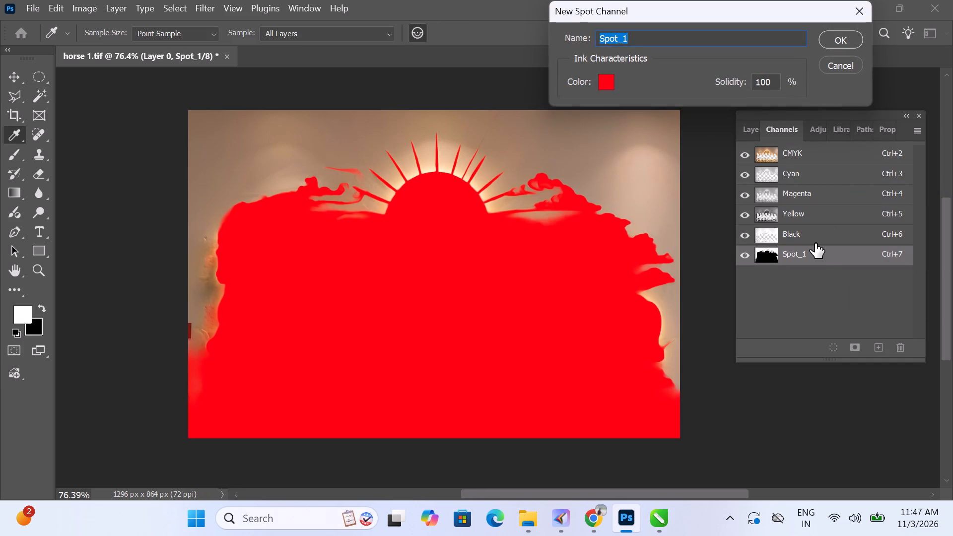
left_click(844, 40)
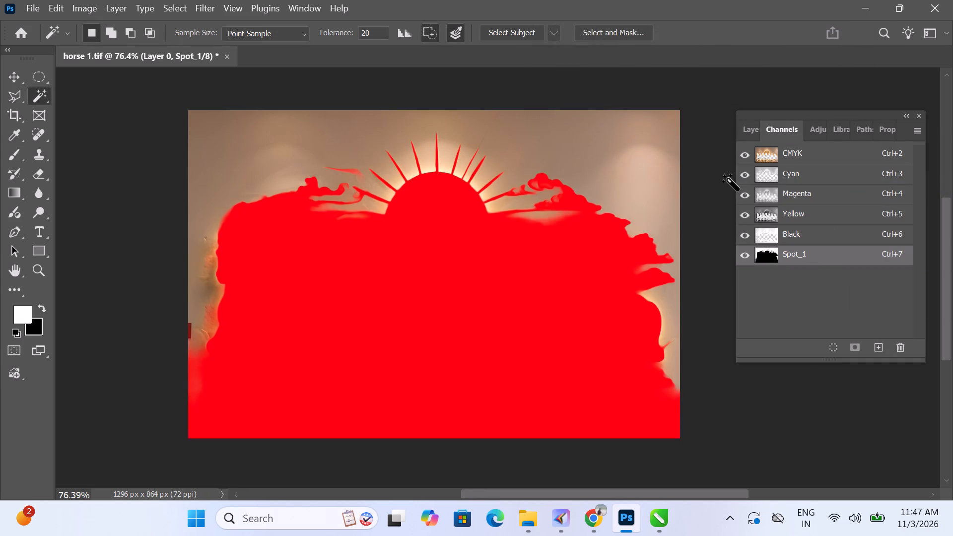
Save the horseless version with its spot channel to the Desktop as a TIFF named horse 2.
key("ctrl+shift+s")
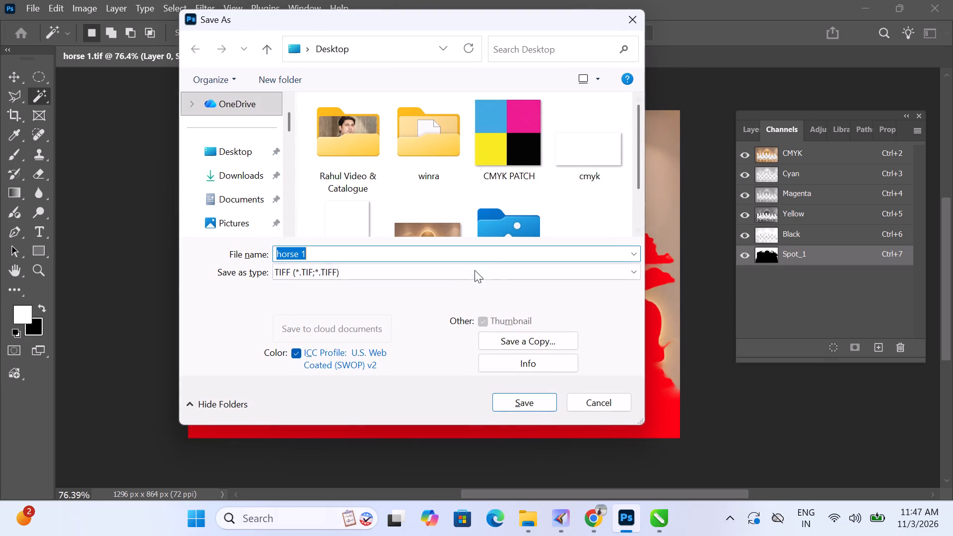
left_click(409, 248)
key("BackSpace")
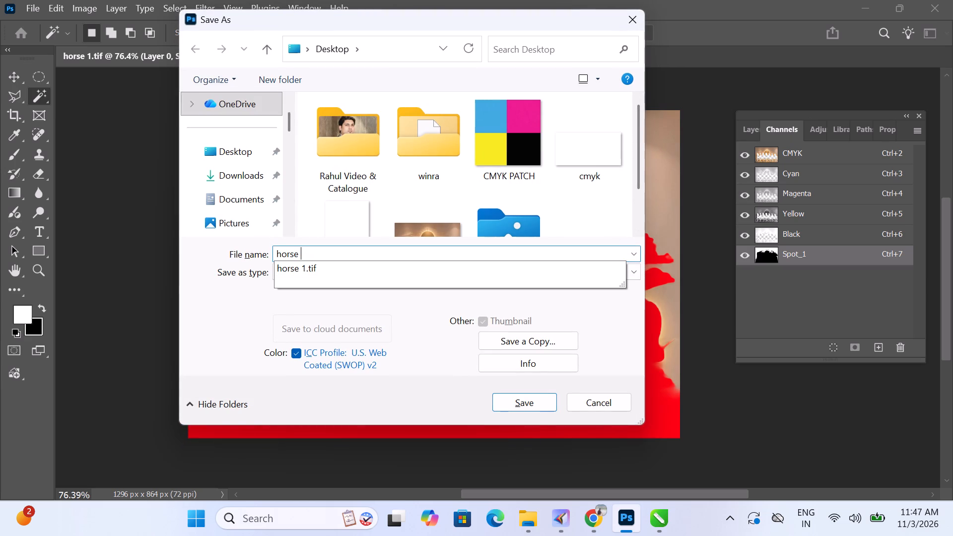
key("2")
left_click(505, 404)
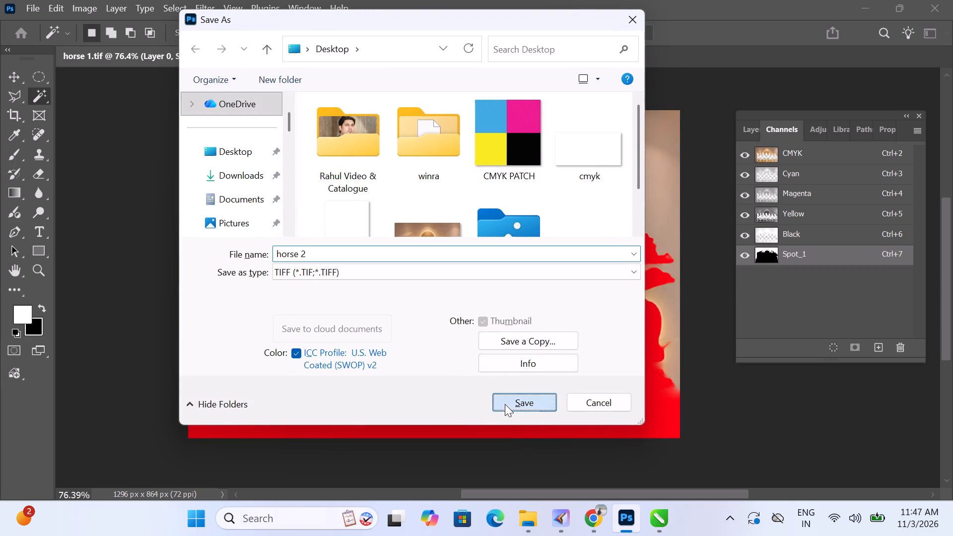
left_click(650, 94)
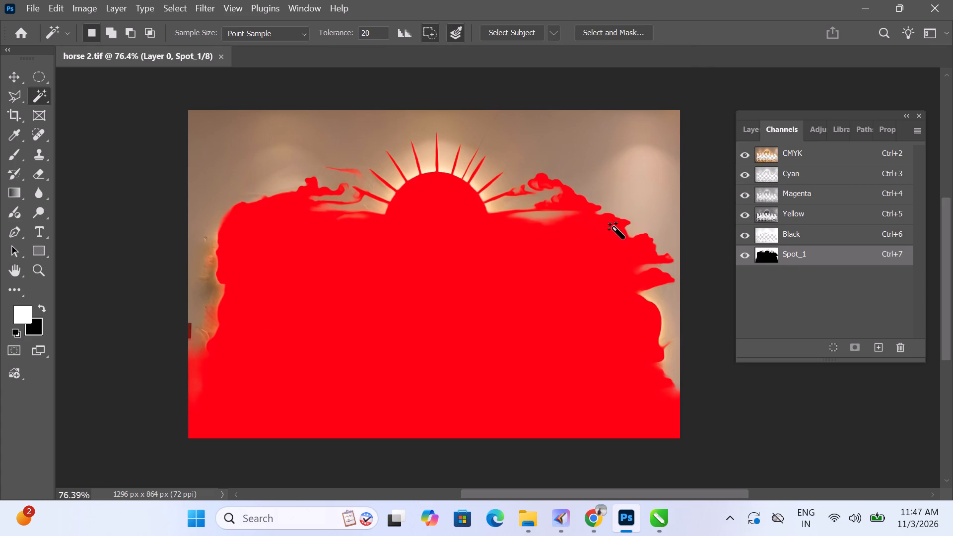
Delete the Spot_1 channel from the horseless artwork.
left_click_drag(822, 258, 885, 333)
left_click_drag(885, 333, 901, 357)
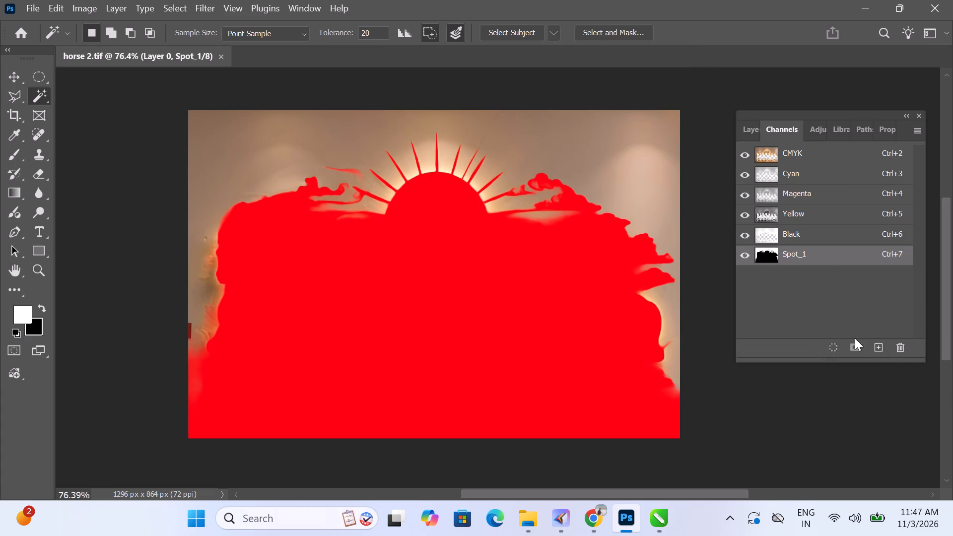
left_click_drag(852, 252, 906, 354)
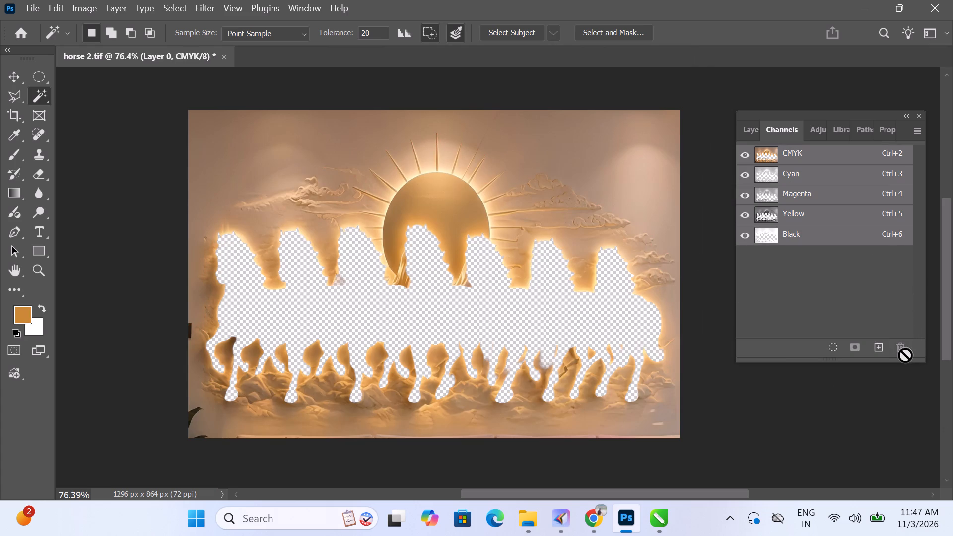
Undo the edits back to before the horses were erased, and clear the horses selection.
key("ctrl+z")
key("ctrl+z")
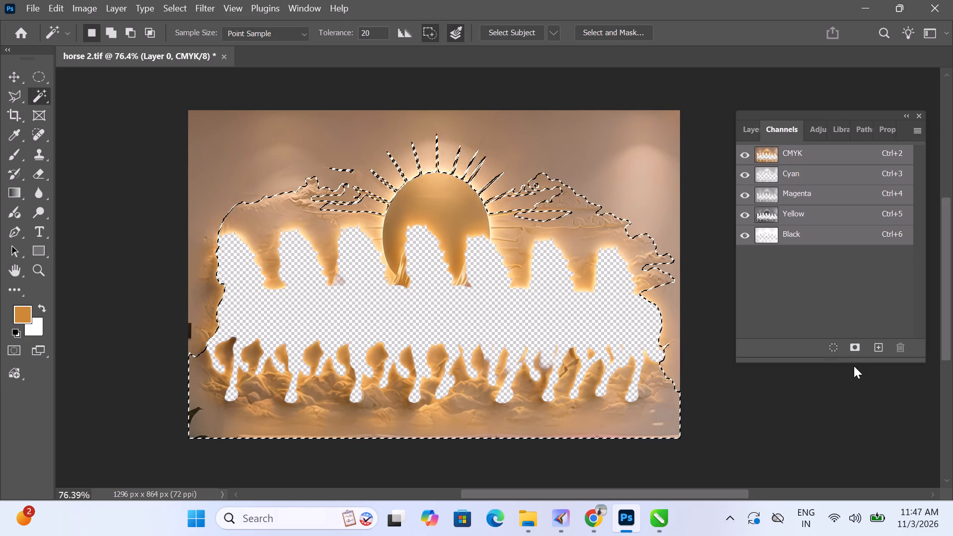
key("ctrl+z")
key("ctrl+z")
key("ctrl+z")
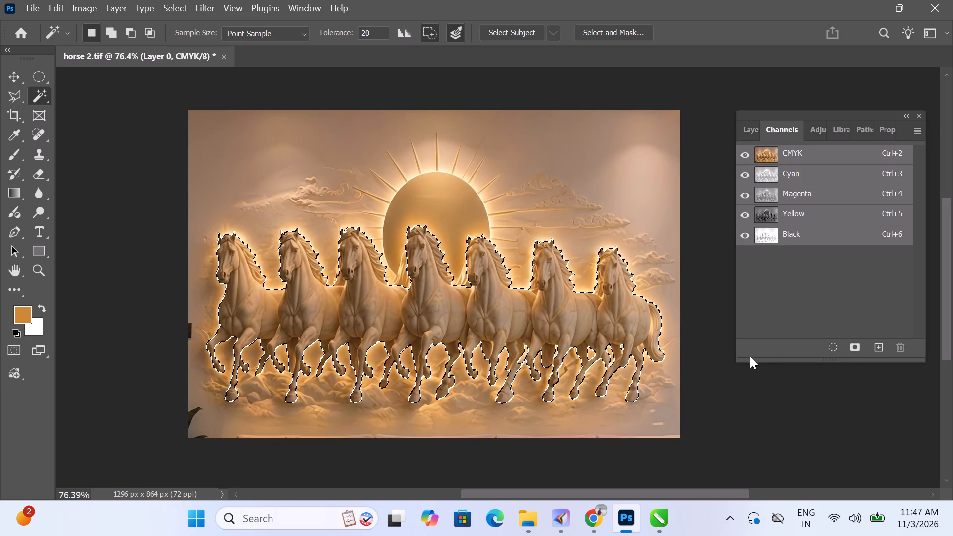
key("ctrl+d")
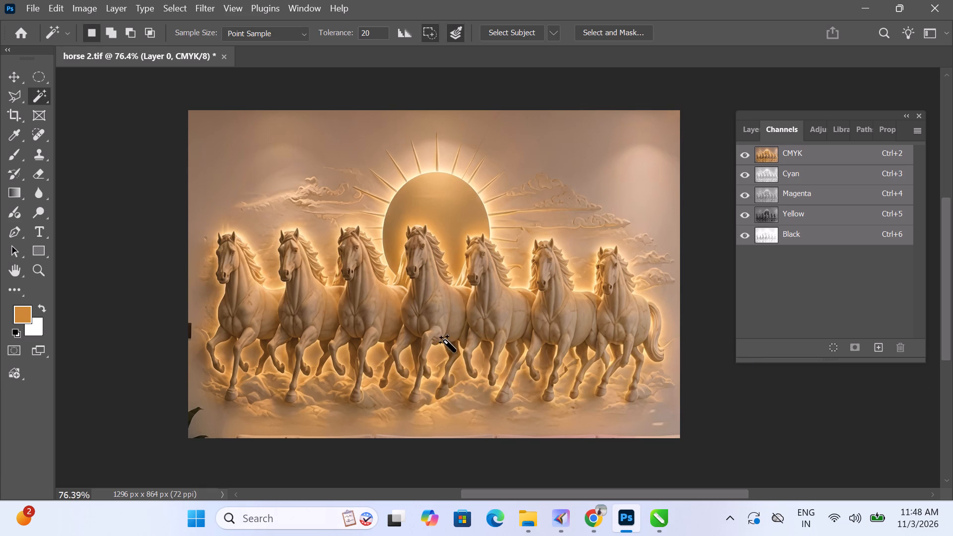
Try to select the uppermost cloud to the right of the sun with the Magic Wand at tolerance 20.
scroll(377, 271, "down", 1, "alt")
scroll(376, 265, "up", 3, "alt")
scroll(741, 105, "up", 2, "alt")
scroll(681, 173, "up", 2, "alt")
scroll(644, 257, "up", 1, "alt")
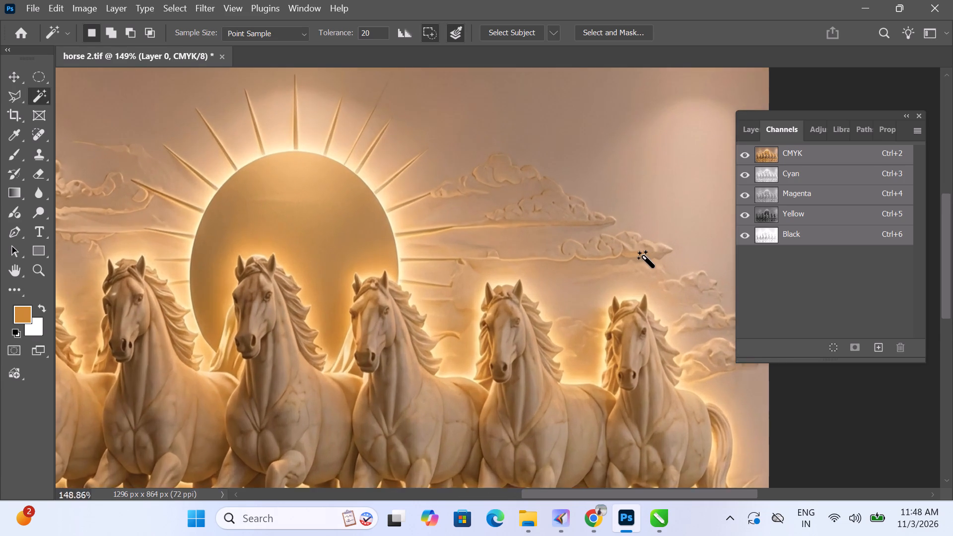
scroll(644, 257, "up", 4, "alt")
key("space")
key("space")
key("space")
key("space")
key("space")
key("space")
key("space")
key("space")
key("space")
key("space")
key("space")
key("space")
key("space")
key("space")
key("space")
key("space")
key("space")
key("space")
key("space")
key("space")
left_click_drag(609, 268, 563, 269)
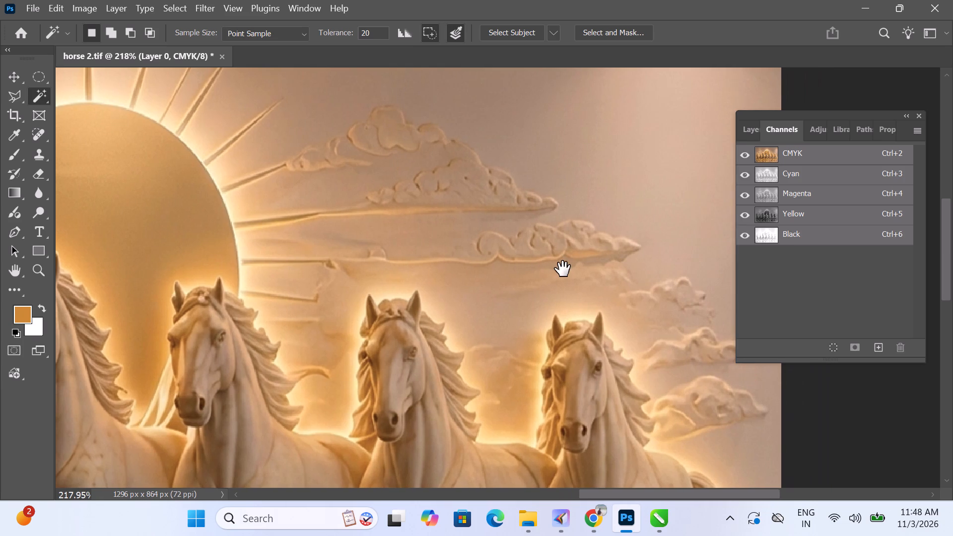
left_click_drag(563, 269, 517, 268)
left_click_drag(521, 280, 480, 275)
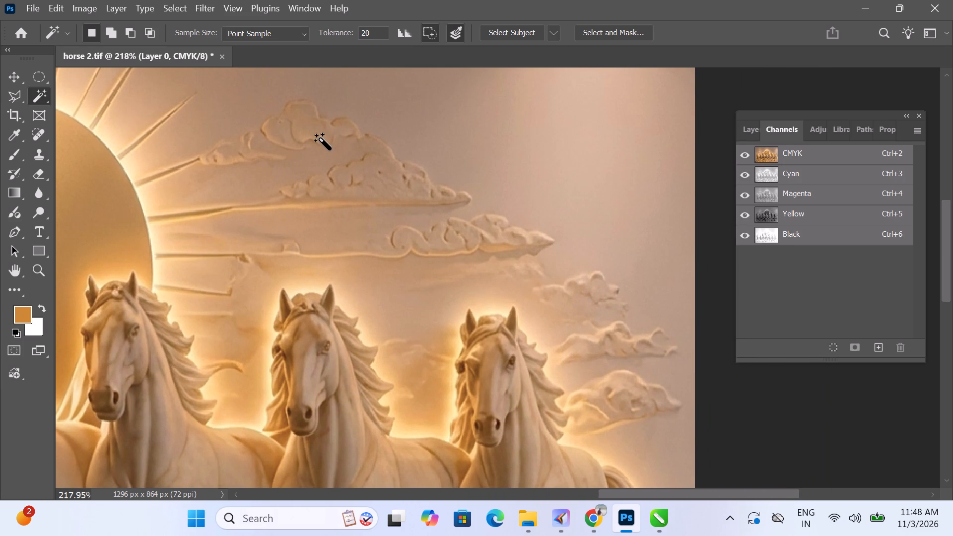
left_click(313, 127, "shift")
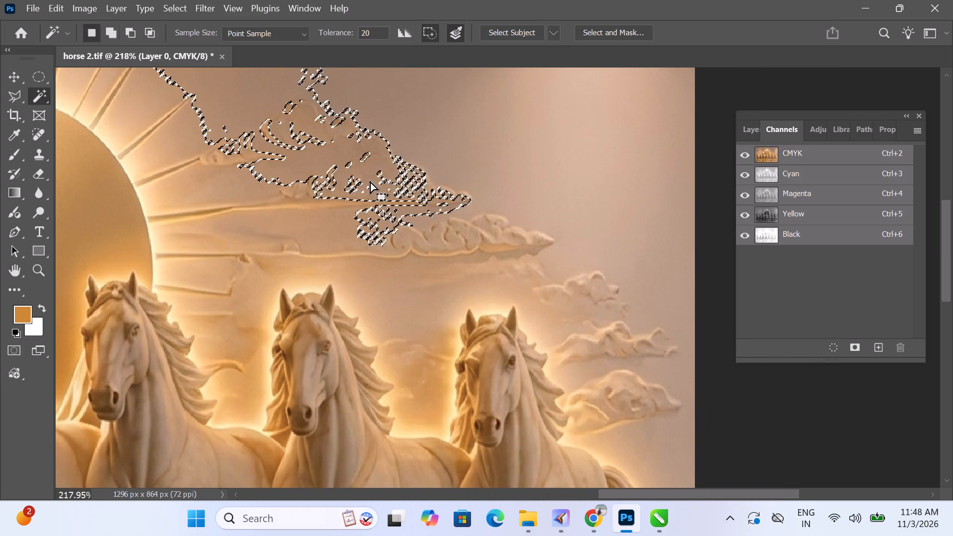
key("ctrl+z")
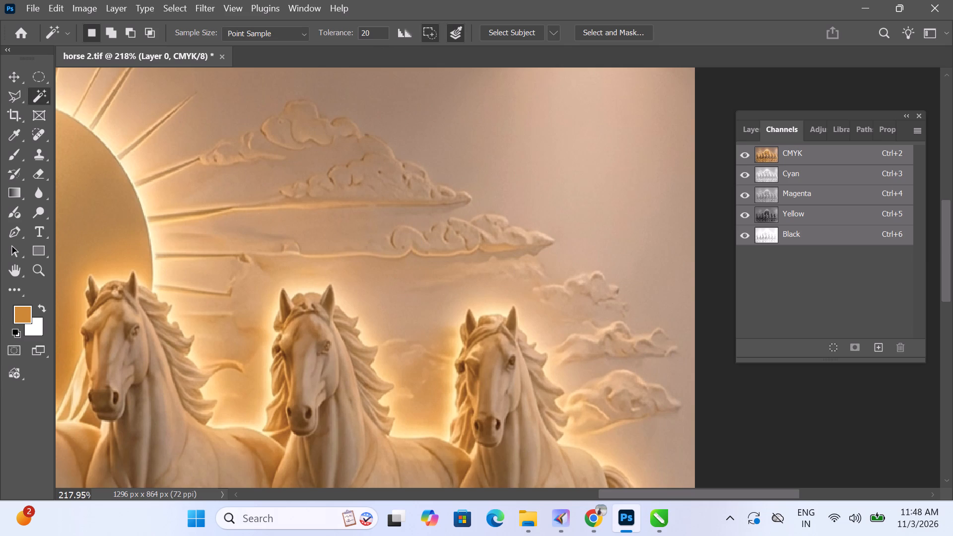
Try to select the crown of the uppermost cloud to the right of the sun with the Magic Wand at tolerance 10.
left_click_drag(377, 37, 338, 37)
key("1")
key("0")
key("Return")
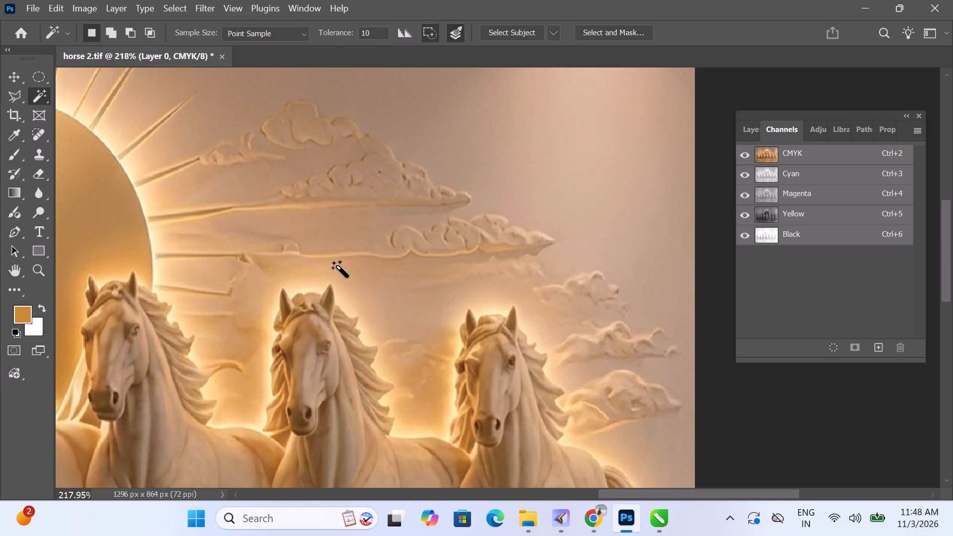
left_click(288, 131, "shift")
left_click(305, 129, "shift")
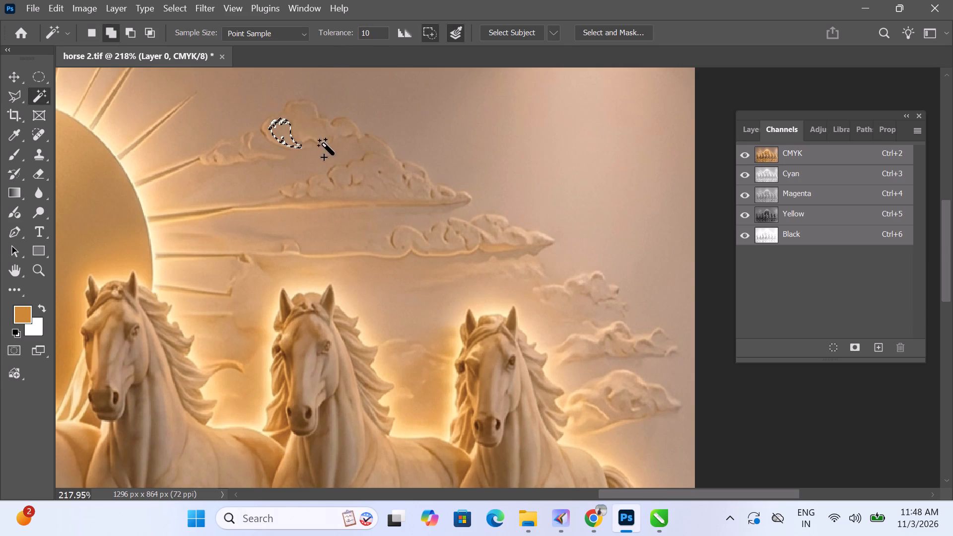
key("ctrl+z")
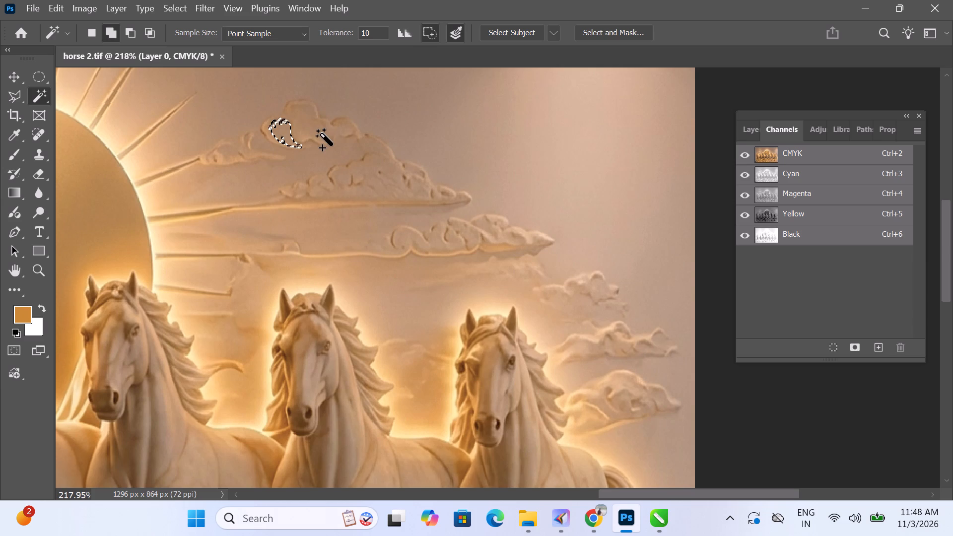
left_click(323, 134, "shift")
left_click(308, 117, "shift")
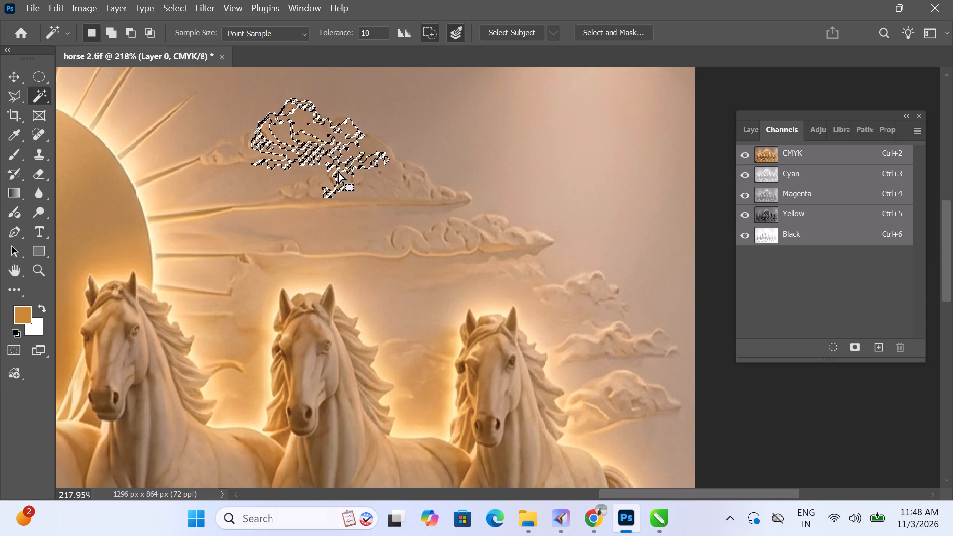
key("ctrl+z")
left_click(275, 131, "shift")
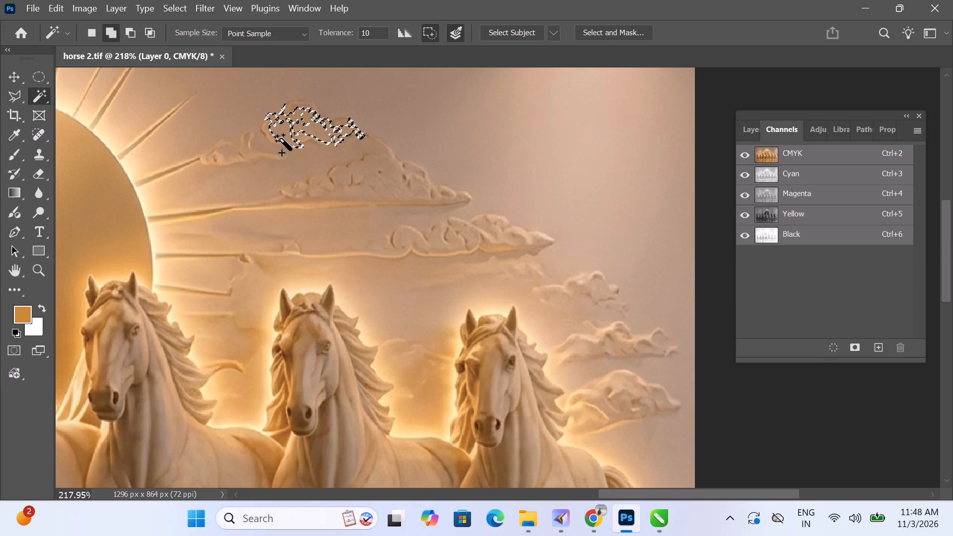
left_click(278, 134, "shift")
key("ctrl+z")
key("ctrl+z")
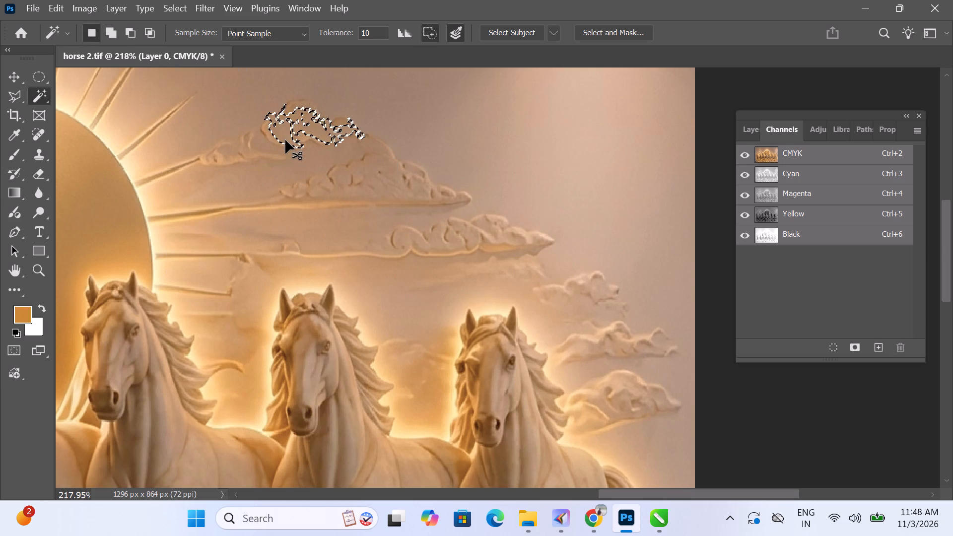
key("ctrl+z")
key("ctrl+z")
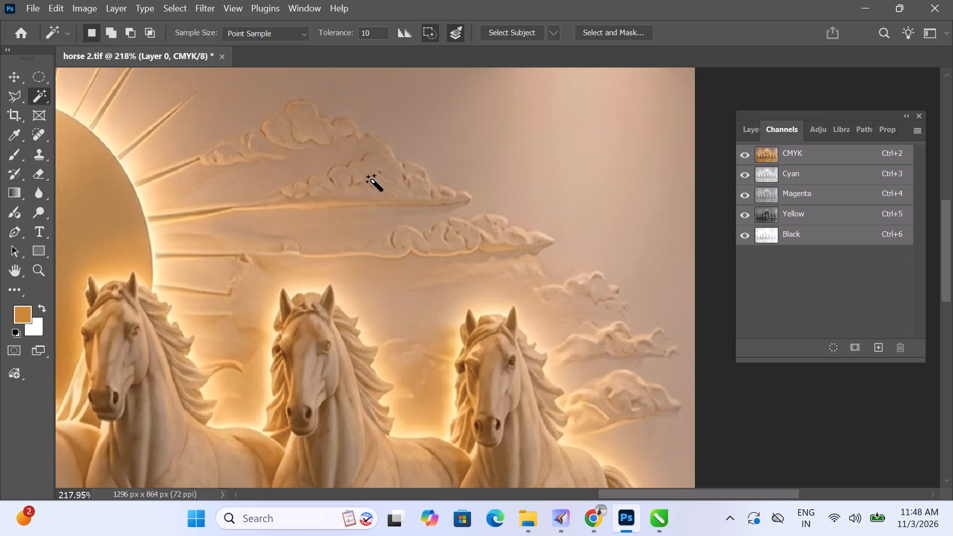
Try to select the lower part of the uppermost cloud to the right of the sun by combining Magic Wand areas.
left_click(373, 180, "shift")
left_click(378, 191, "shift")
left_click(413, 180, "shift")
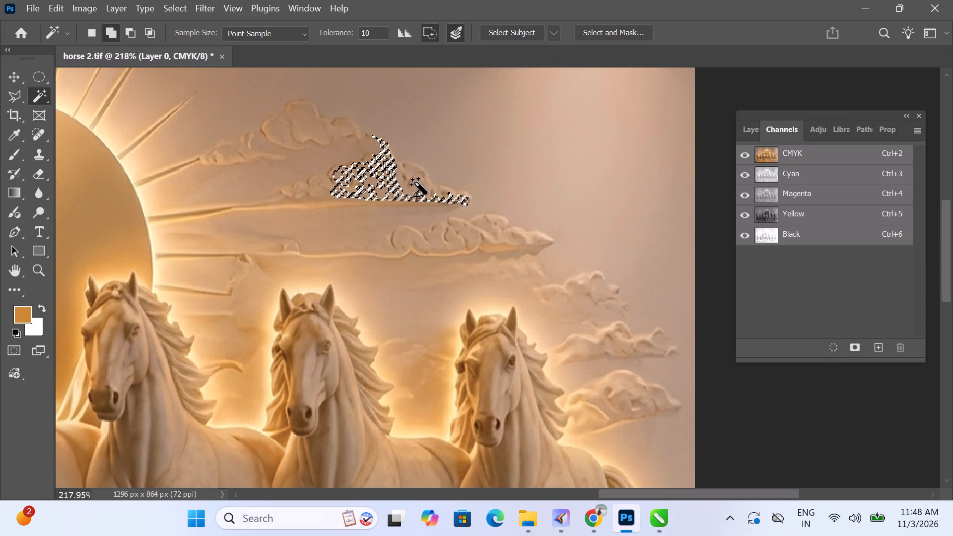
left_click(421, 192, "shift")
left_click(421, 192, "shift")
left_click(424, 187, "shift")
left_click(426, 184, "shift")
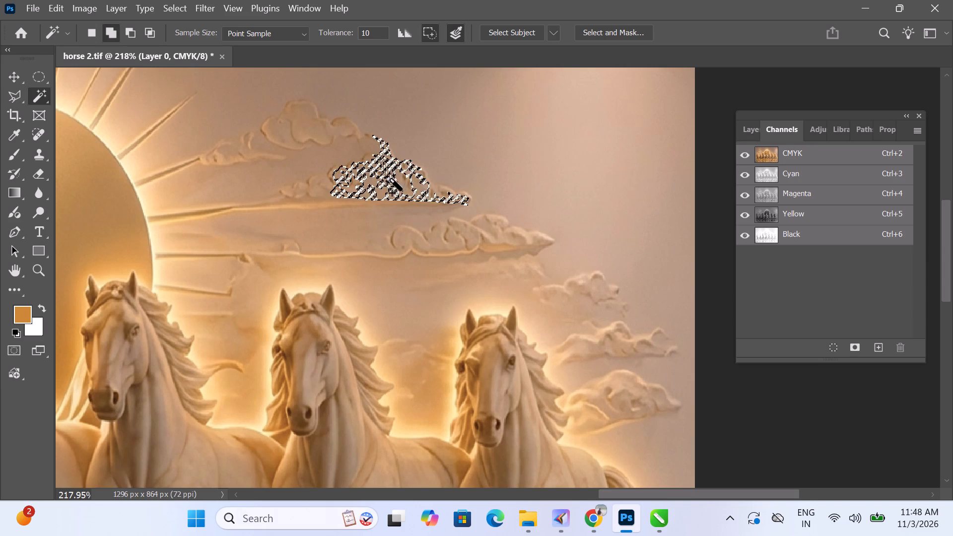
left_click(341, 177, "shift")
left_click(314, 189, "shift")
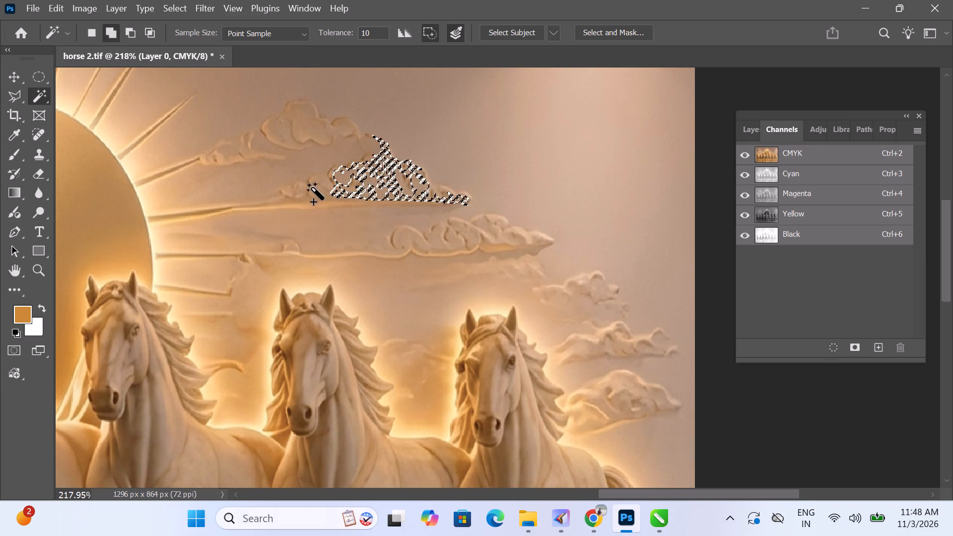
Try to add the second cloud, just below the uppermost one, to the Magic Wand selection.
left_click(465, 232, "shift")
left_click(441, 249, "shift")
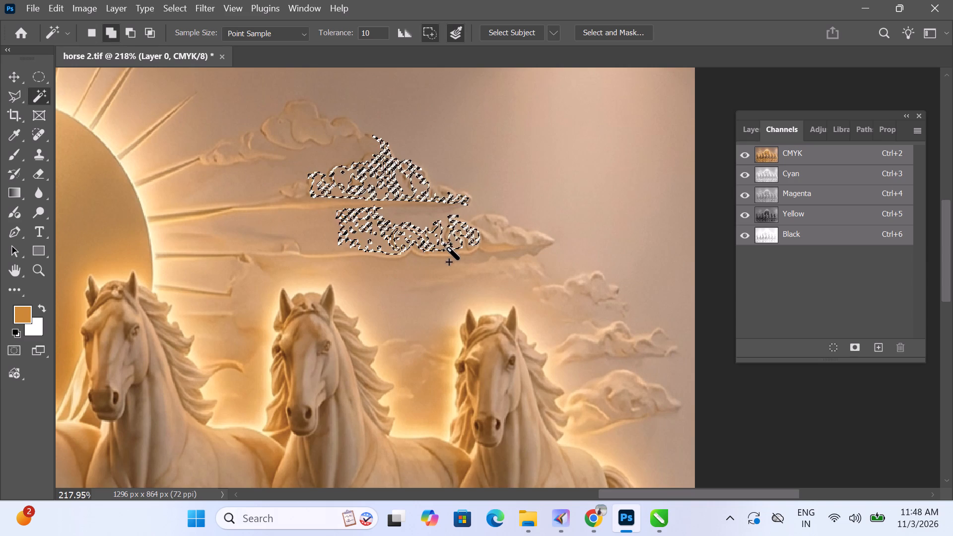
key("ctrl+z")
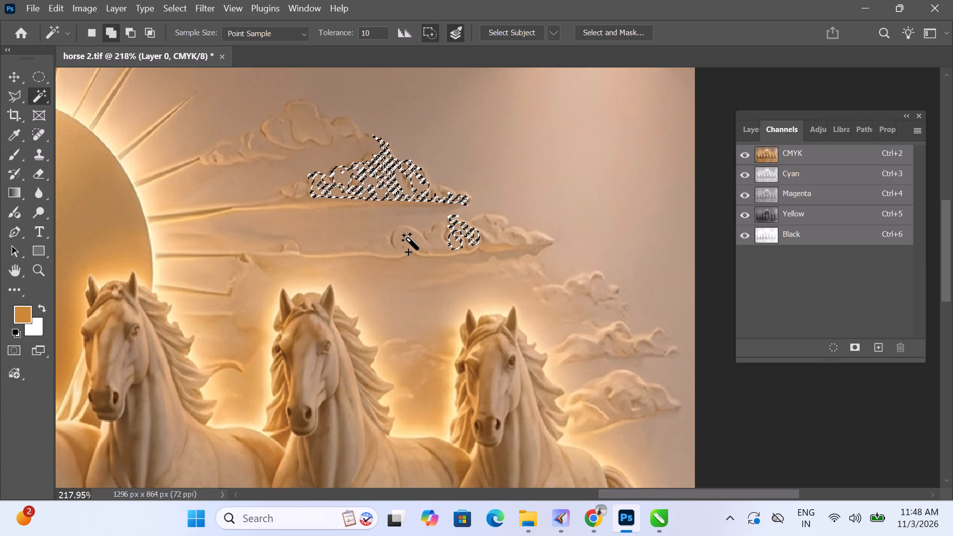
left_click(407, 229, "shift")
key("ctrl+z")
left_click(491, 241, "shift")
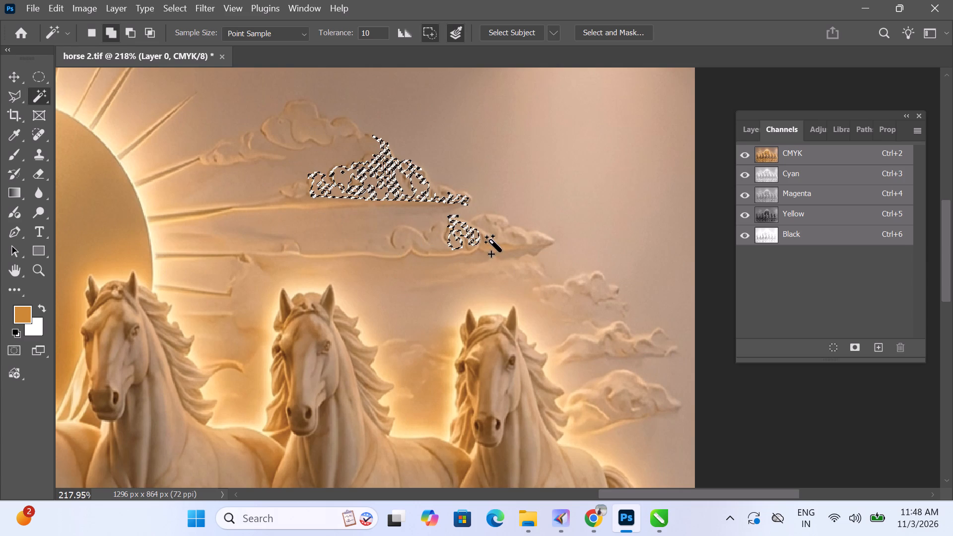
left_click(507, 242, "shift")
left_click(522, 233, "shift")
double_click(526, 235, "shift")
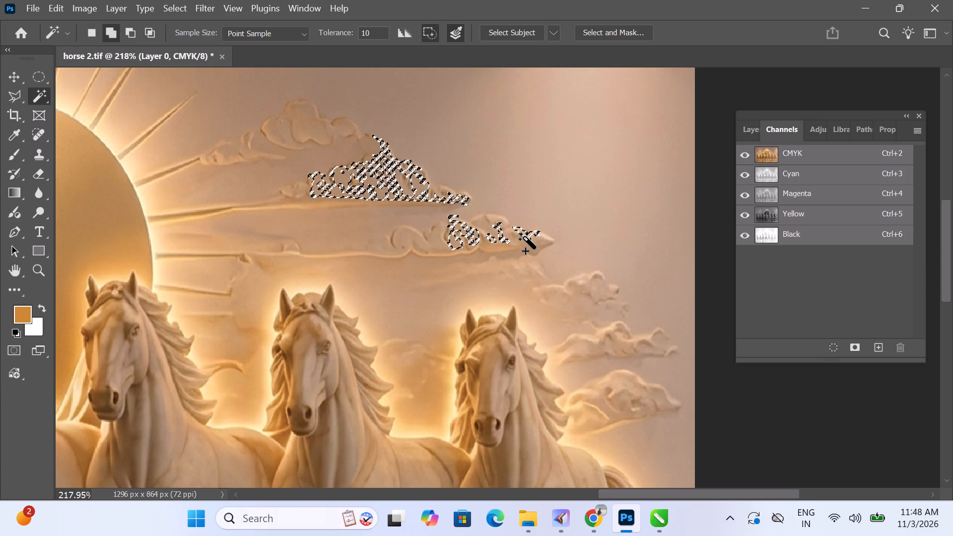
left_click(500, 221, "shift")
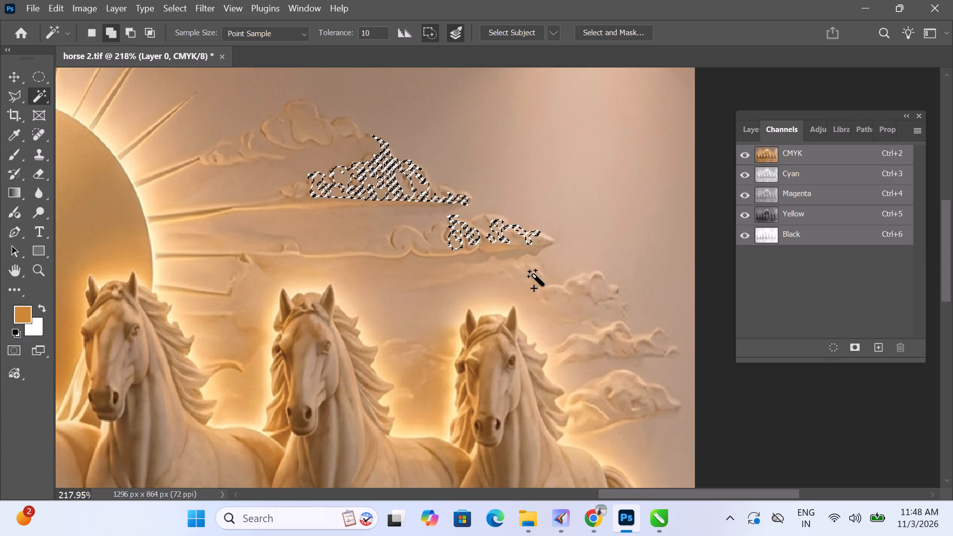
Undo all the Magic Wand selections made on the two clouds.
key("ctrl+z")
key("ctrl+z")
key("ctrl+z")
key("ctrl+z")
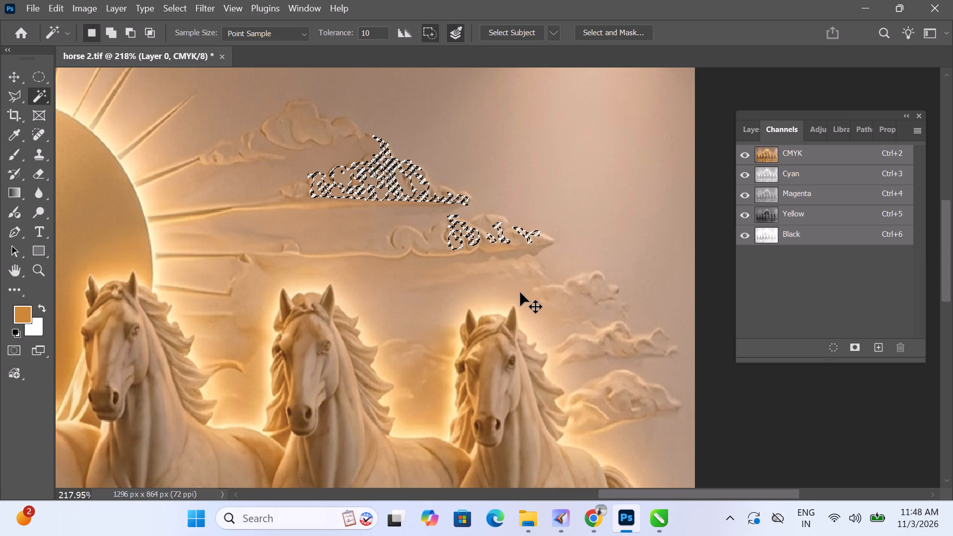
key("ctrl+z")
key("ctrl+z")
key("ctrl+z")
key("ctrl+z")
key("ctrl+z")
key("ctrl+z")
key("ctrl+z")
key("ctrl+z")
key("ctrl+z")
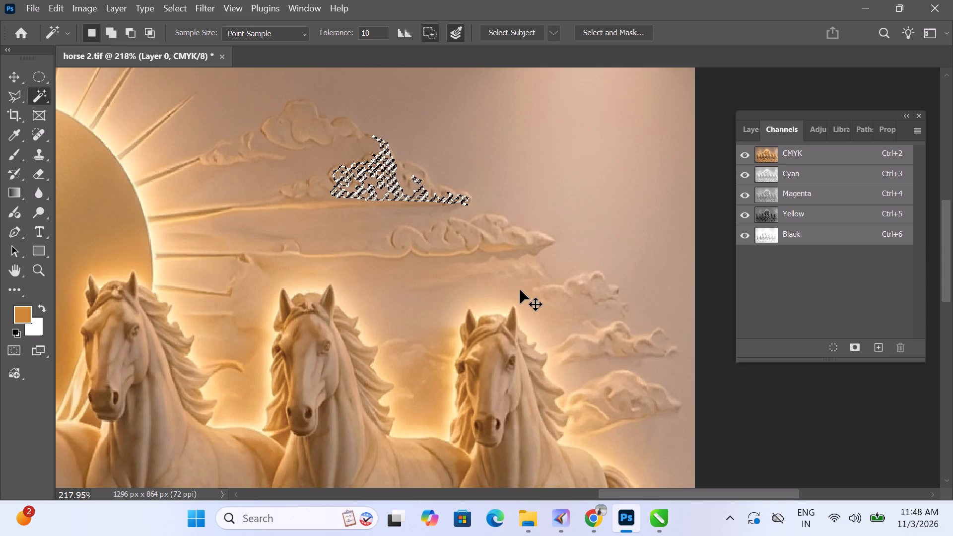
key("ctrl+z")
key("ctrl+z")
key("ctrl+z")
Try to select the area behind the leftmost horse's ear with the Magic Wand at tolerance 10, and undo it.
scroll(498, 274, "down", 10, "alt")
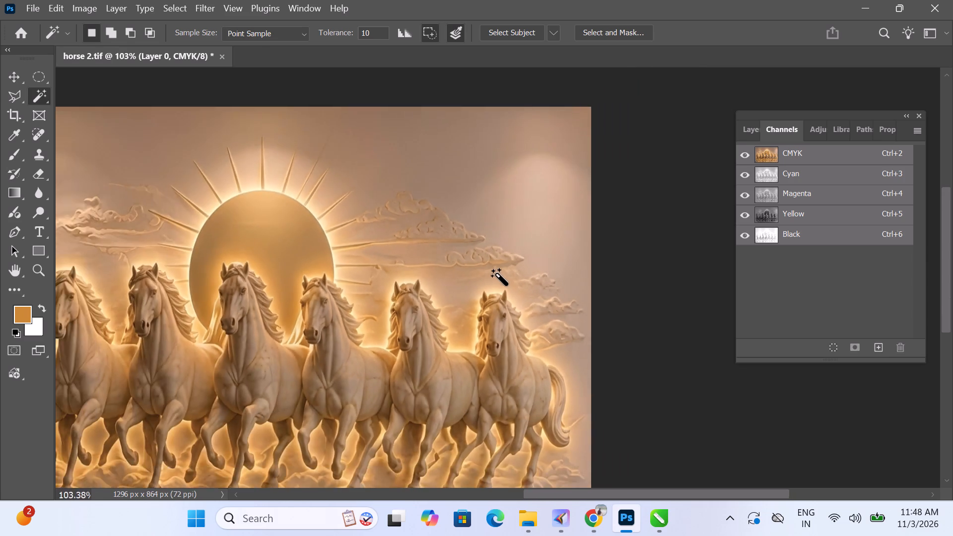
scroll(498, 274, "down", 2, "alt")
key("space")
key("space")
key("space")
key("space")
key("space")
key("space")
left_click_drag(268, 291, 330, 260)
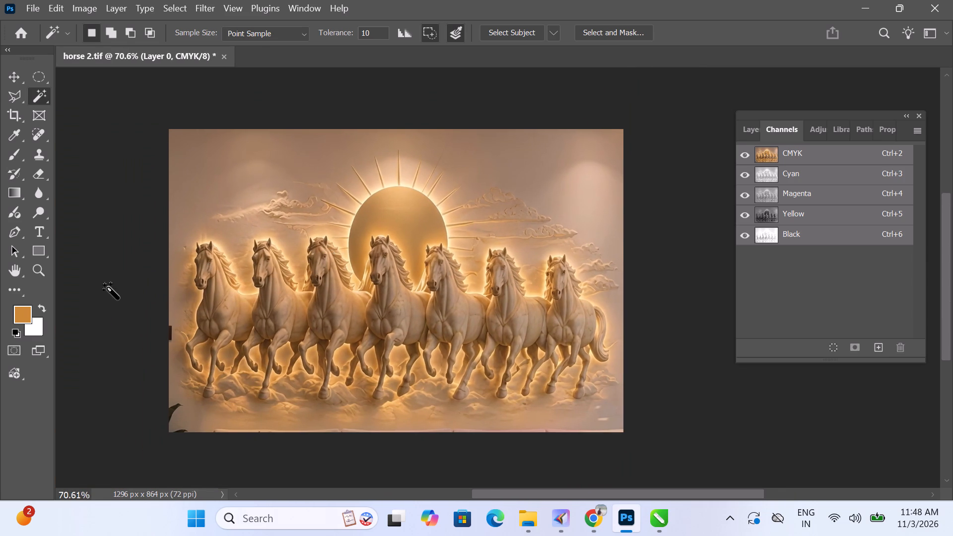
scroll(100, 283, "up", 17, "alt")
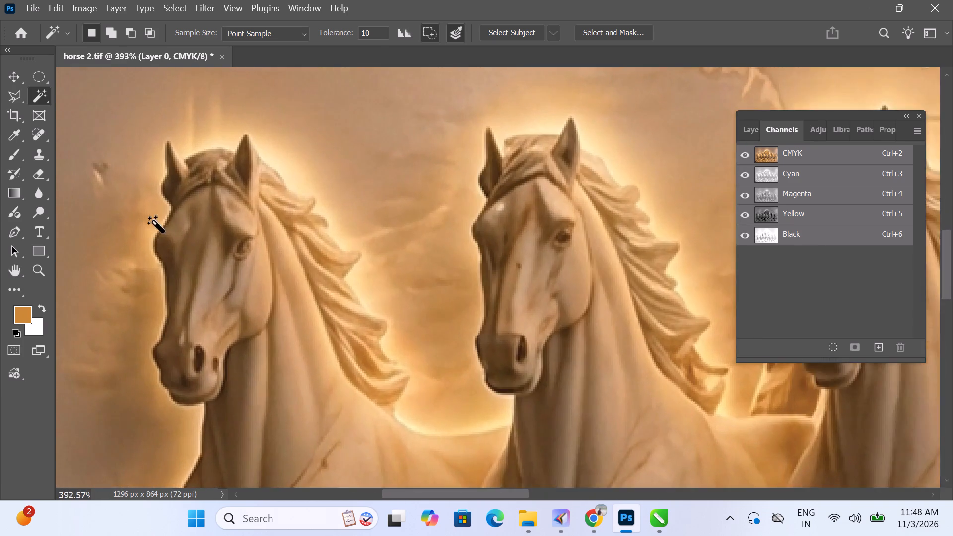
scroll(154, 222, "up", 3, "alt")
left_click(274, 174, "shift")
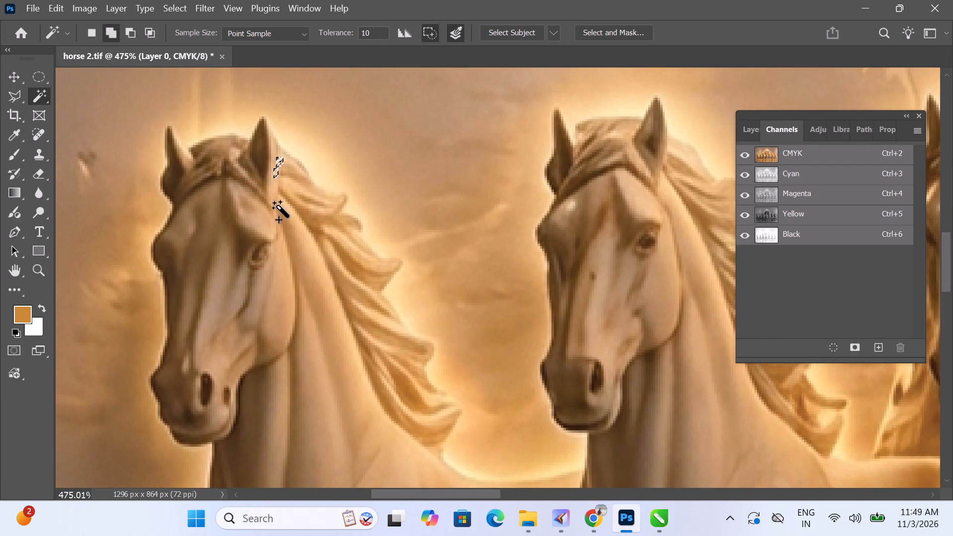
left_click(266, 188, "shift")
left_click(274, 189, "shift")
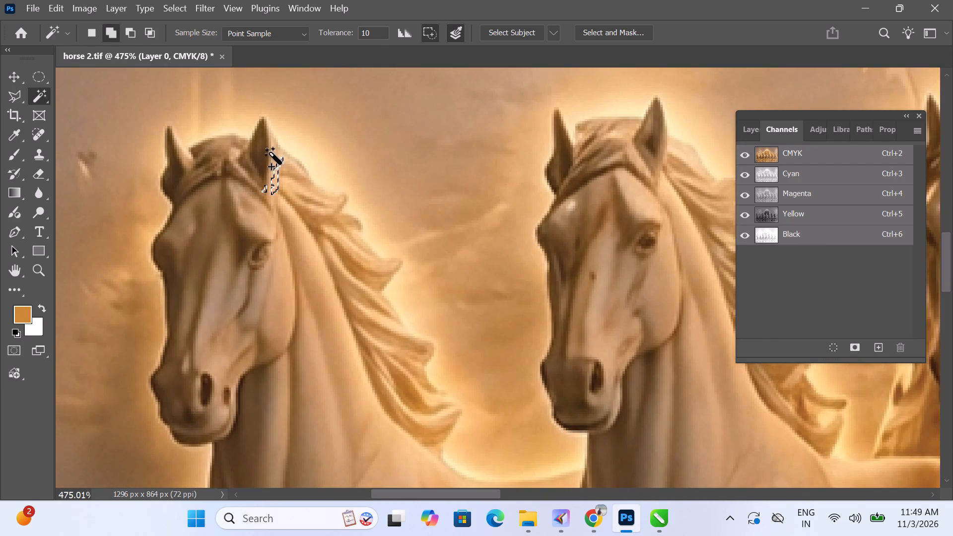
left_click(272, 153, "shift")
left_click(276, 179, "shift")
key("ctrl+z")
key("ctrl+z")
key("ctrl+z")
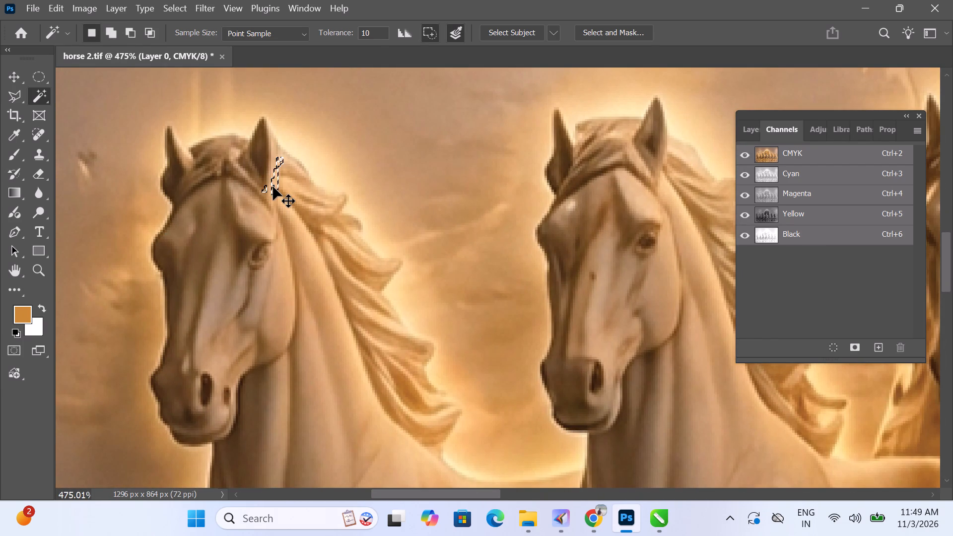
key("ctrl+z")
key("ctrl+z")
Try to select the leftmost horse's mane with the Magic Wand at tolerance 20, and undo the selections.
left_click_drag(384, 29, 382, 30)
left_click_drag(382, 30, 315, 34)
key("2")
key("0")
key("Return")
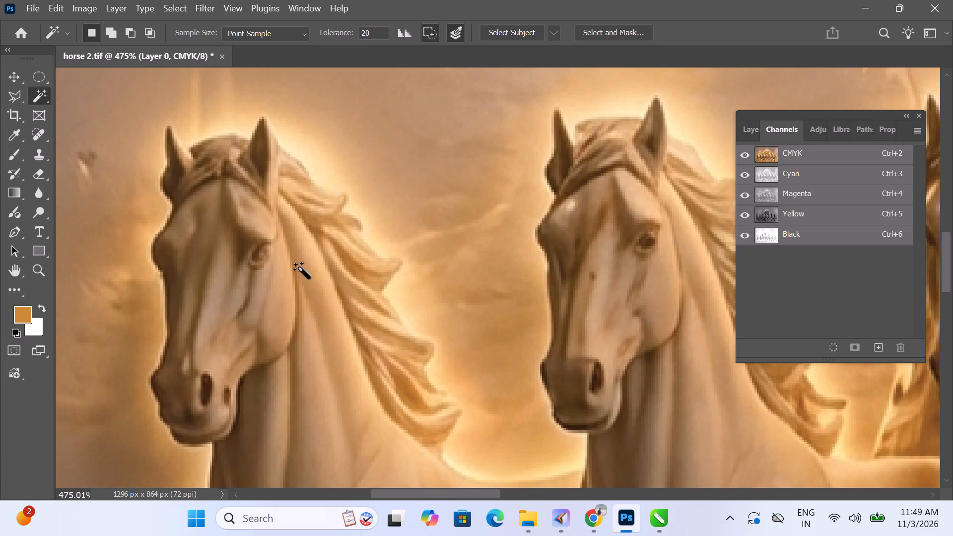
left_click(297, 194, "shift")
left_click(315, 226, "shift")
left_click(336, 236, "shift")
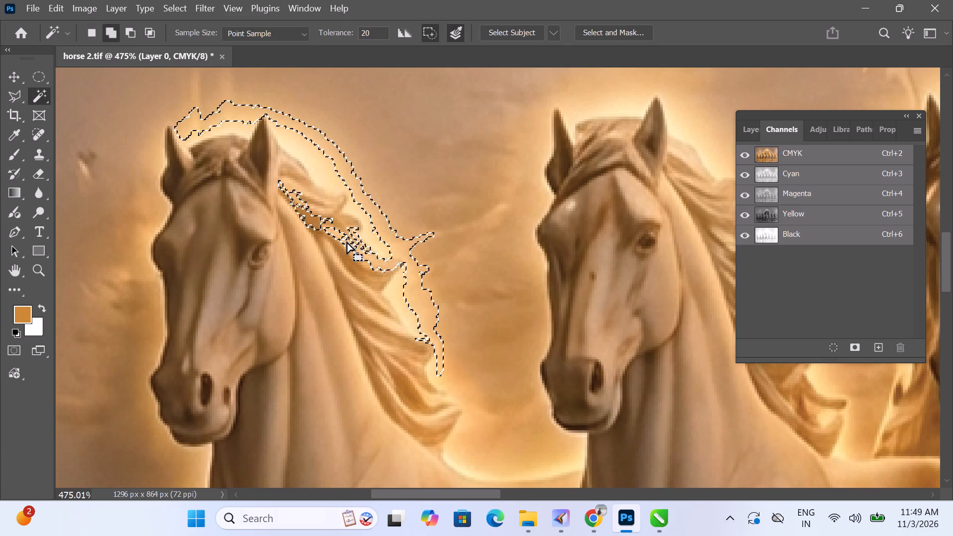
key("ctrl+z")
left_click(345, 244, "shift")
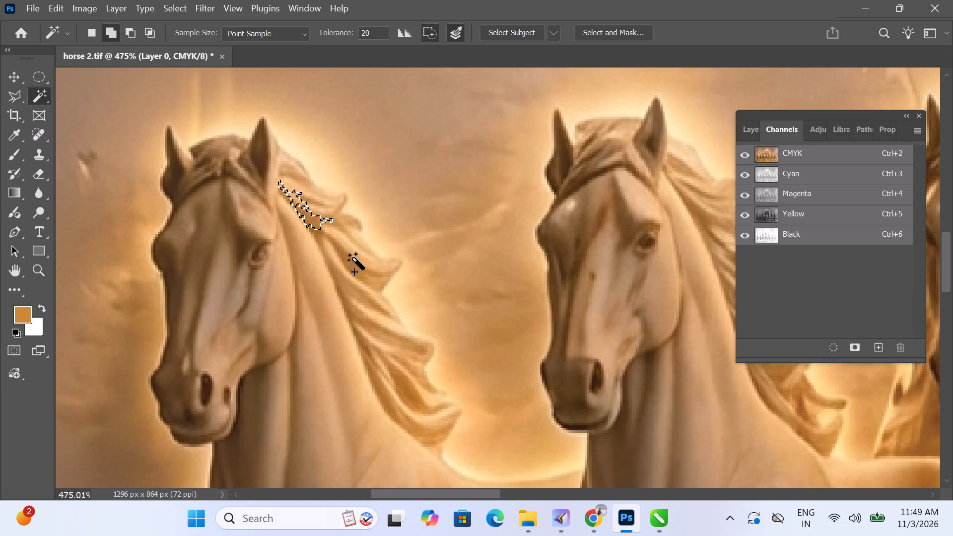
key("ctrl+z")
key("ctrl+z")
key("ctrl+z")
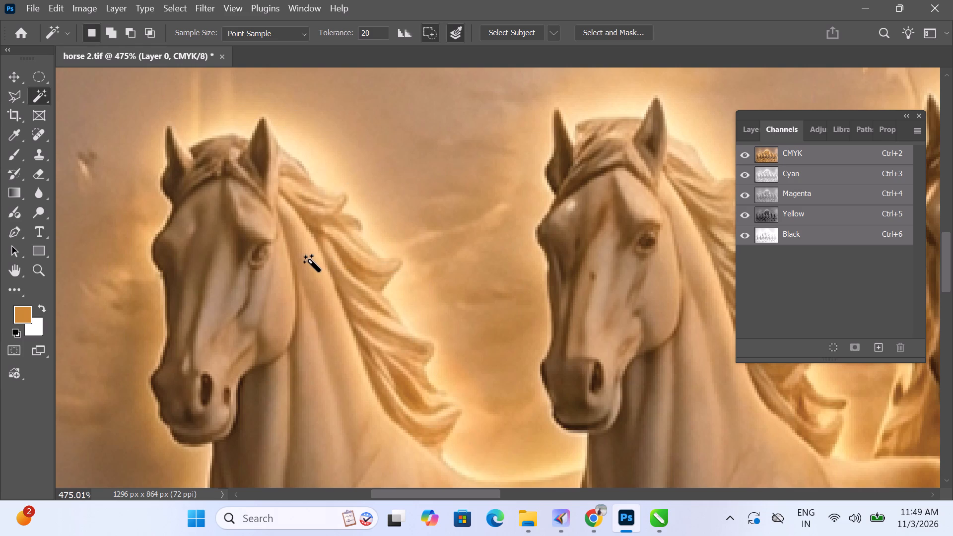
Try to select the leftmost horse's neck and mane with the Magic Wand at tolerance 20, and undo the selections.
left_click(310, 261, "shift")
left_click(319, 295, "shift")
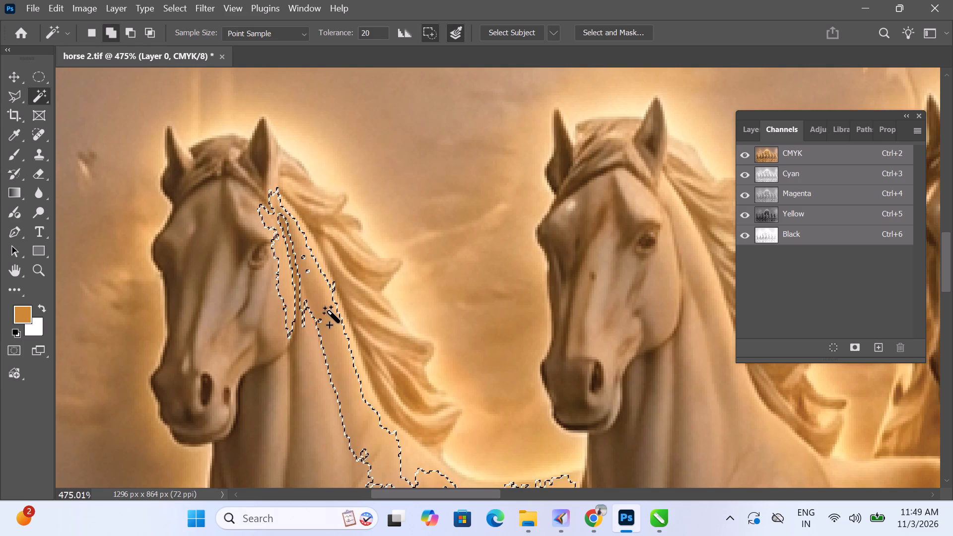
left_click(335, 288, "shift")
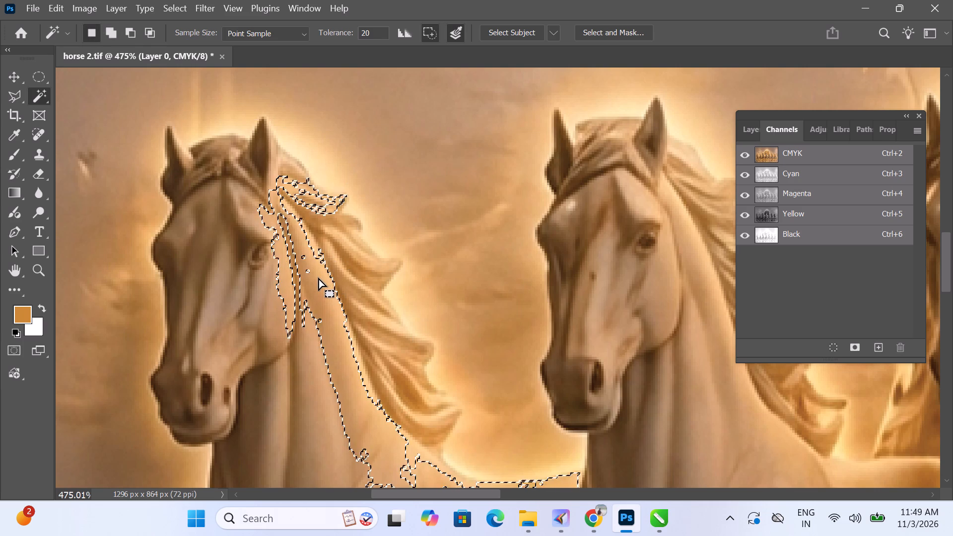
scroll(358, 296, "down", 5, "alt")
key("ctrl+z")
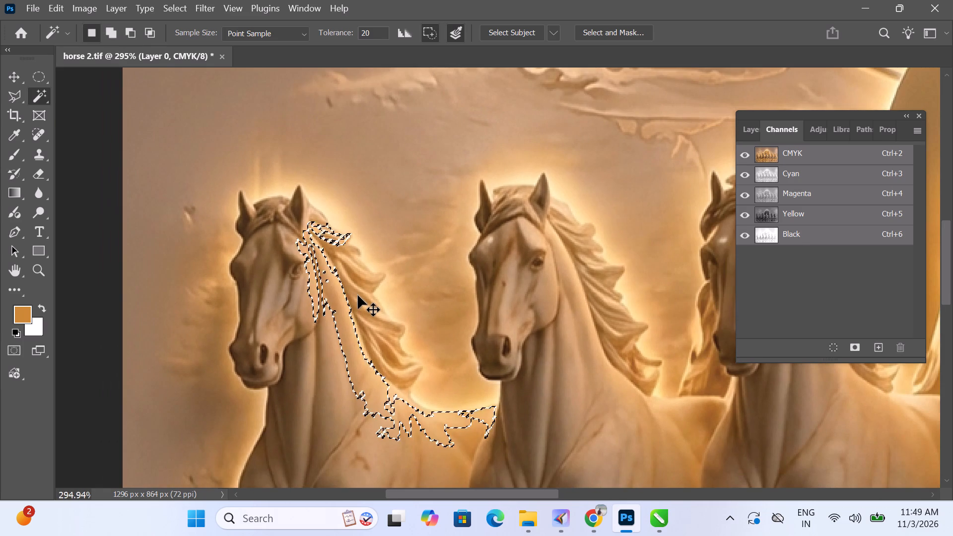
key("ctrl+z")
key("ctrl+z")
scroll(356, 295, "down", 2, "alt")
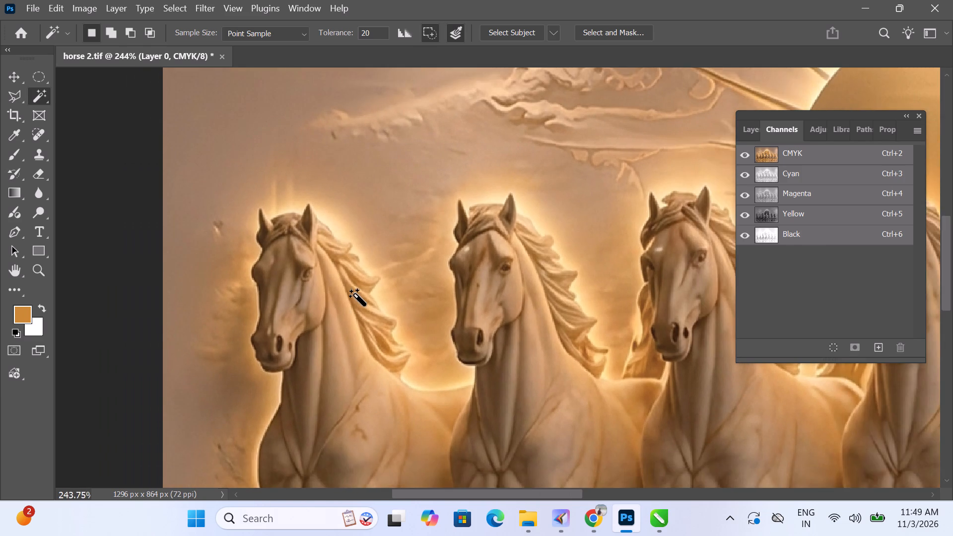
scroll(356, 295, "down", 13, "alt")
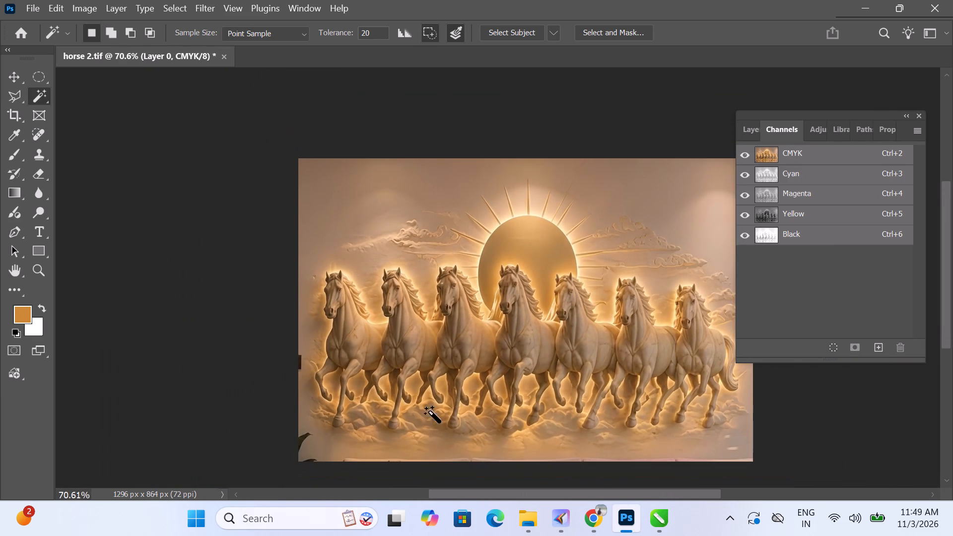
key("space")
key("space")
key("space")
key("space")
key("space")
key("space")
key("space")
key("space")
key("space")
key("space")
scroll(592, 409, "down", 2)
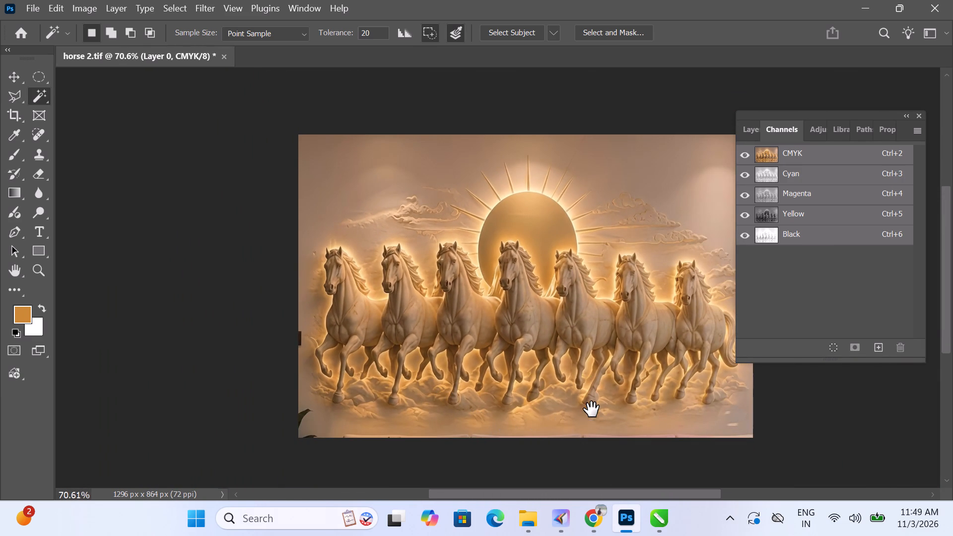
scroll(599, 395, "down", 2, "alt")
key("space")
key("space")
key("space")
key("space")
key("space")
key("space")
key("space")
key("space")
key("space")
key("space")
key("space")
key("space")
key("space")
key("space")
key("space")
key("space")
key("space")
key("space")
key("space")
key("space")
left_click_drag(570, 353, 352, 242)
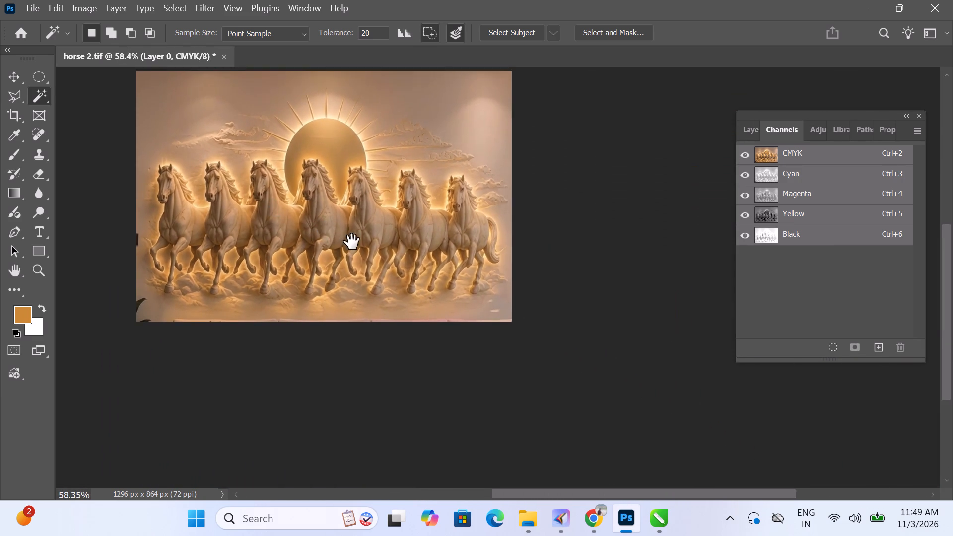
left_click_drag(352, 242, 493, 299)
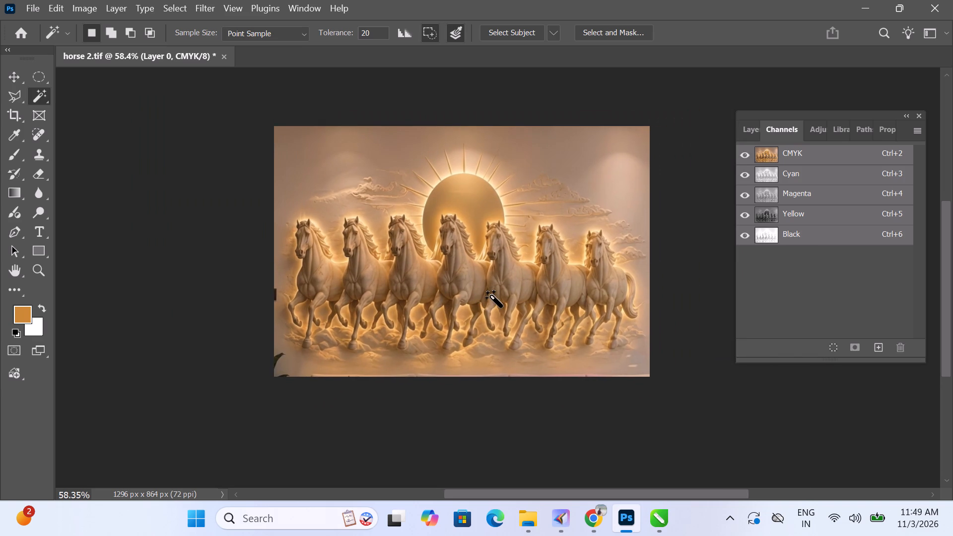